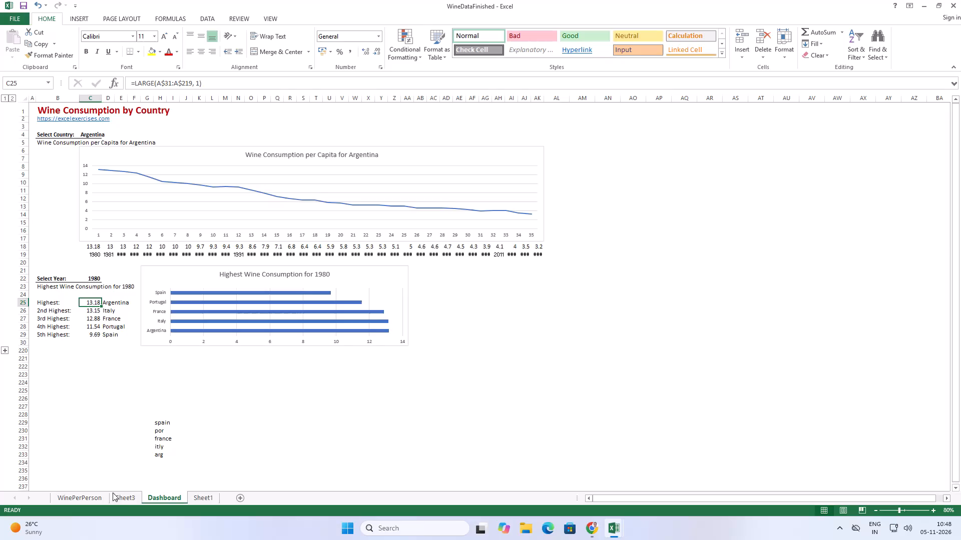
# Enlarge the Wine Consumption per Capita line chart to extend to about column AM and row 19.
pyautogui.click(168, 280)
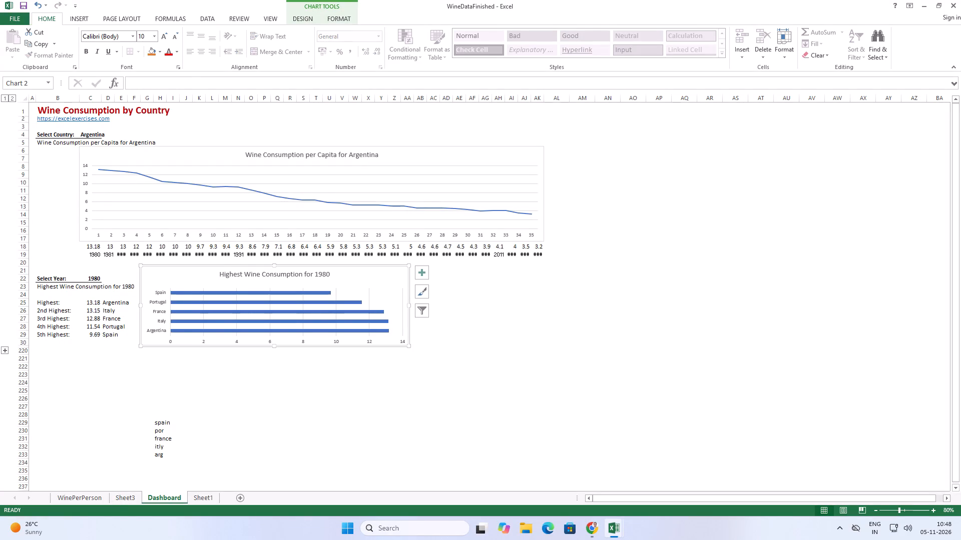
pyautogui.click(484, 251)
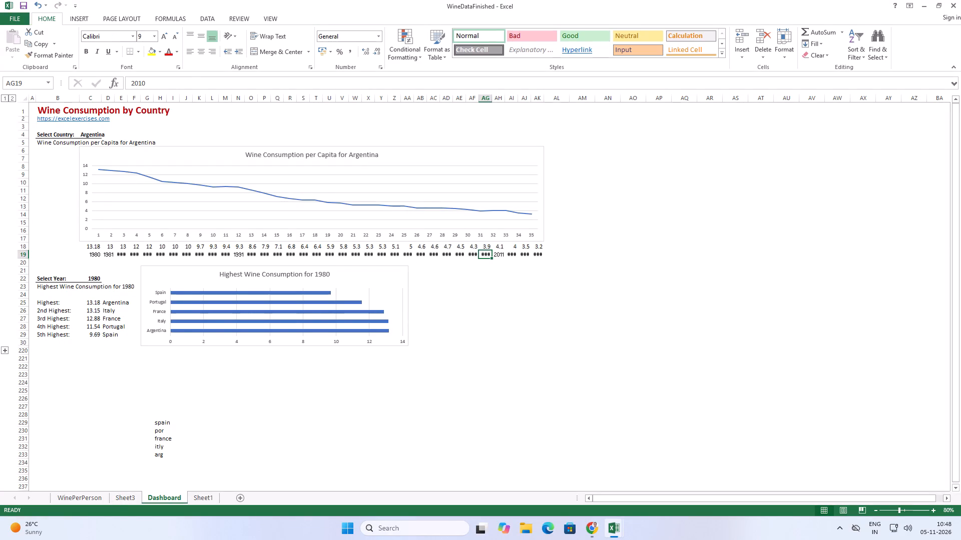
pyautogui.click(511, 198)
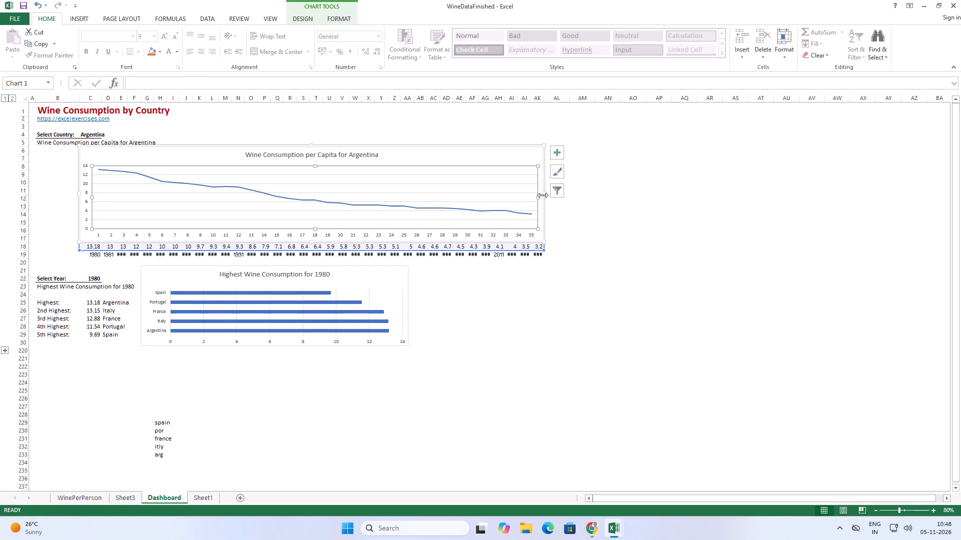
pyautogui.moveTo(544, 192); pyautogui.dragTo(581, 193)
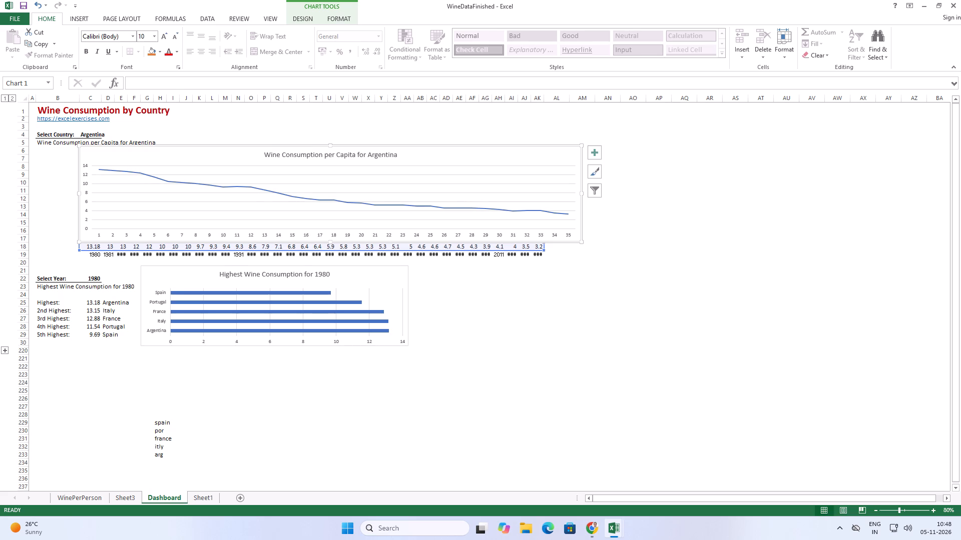
pyautogui.moveTo(582, 242); pyautogui.dragTo(595, 259)
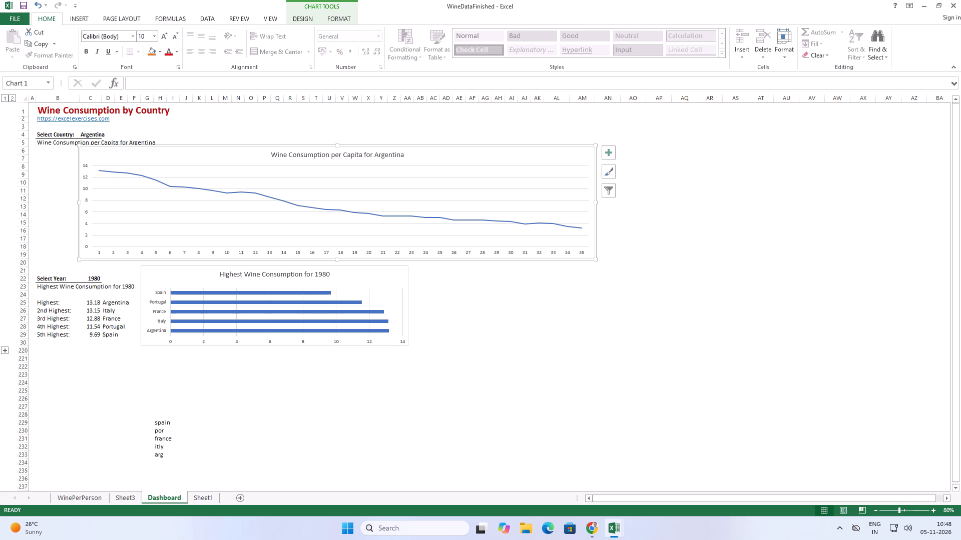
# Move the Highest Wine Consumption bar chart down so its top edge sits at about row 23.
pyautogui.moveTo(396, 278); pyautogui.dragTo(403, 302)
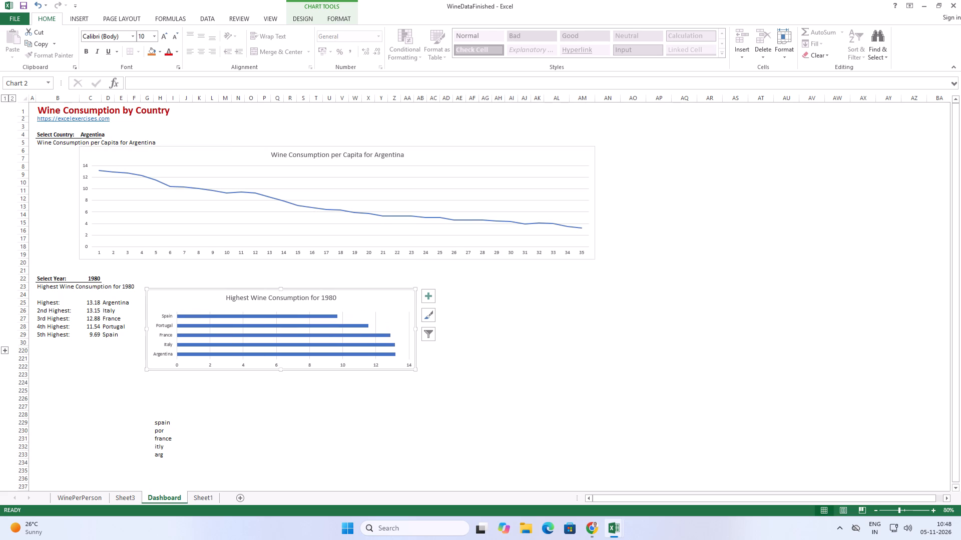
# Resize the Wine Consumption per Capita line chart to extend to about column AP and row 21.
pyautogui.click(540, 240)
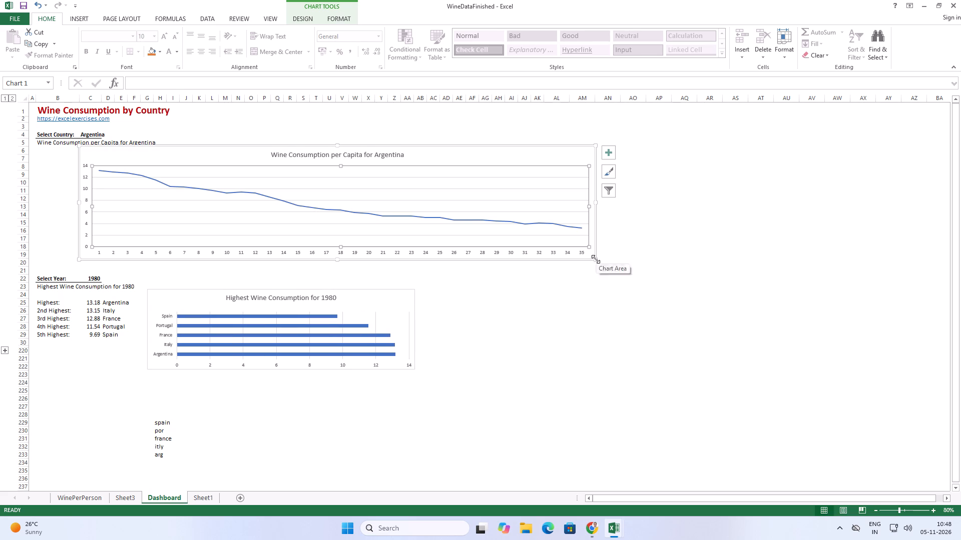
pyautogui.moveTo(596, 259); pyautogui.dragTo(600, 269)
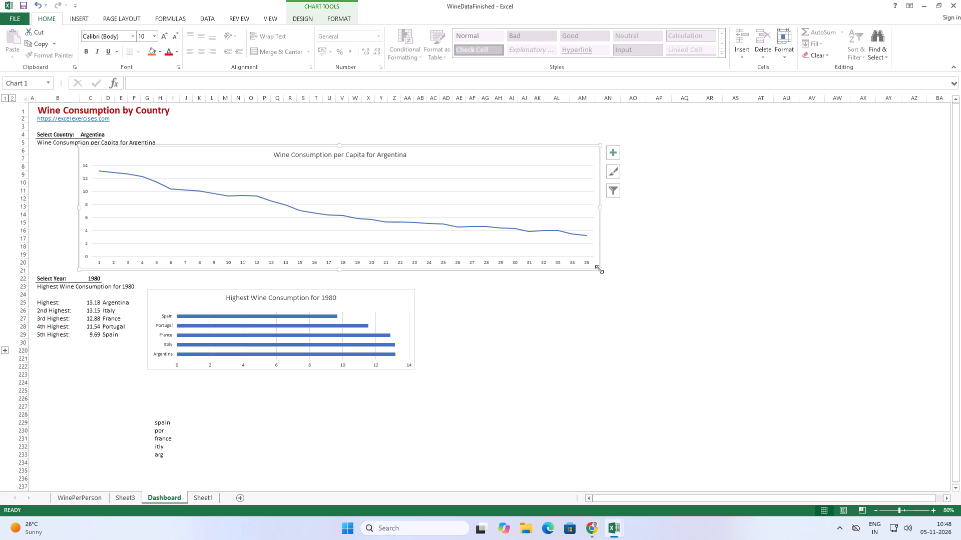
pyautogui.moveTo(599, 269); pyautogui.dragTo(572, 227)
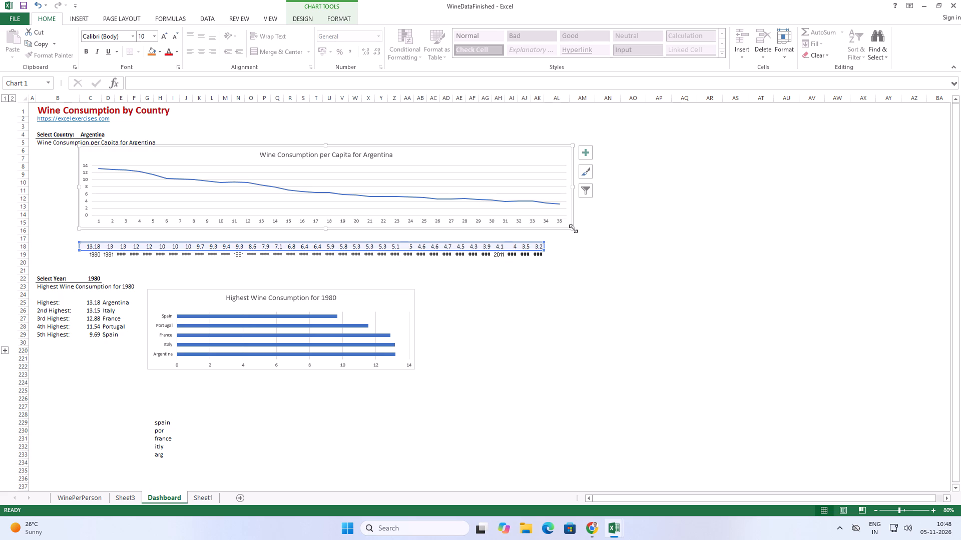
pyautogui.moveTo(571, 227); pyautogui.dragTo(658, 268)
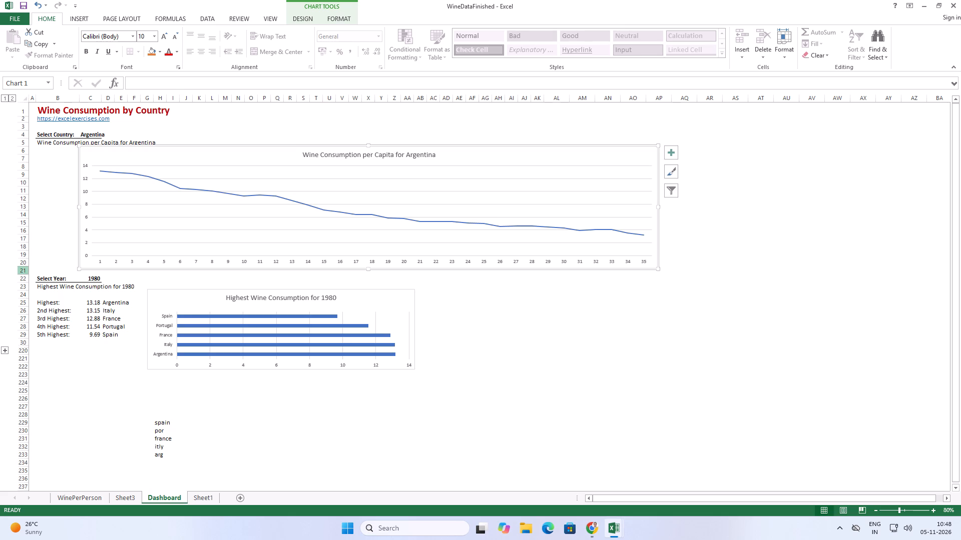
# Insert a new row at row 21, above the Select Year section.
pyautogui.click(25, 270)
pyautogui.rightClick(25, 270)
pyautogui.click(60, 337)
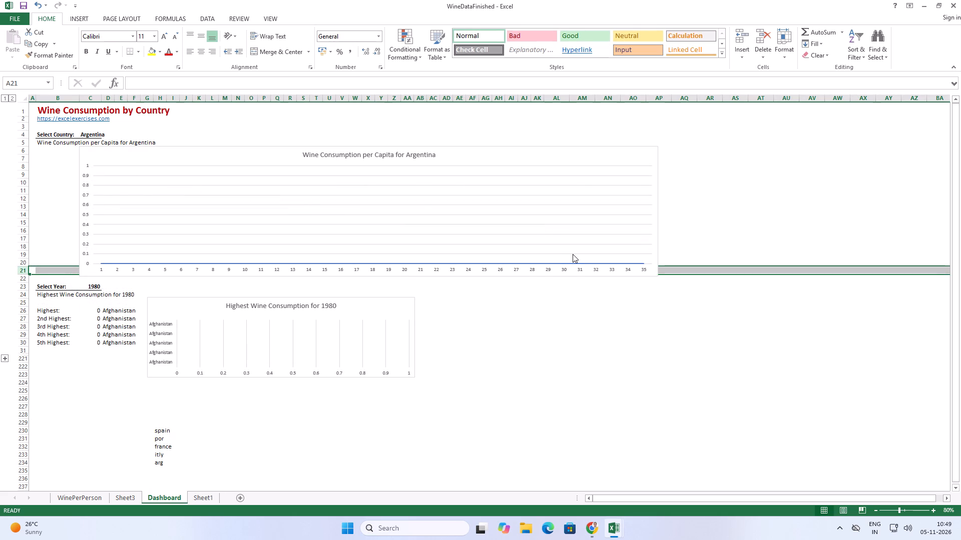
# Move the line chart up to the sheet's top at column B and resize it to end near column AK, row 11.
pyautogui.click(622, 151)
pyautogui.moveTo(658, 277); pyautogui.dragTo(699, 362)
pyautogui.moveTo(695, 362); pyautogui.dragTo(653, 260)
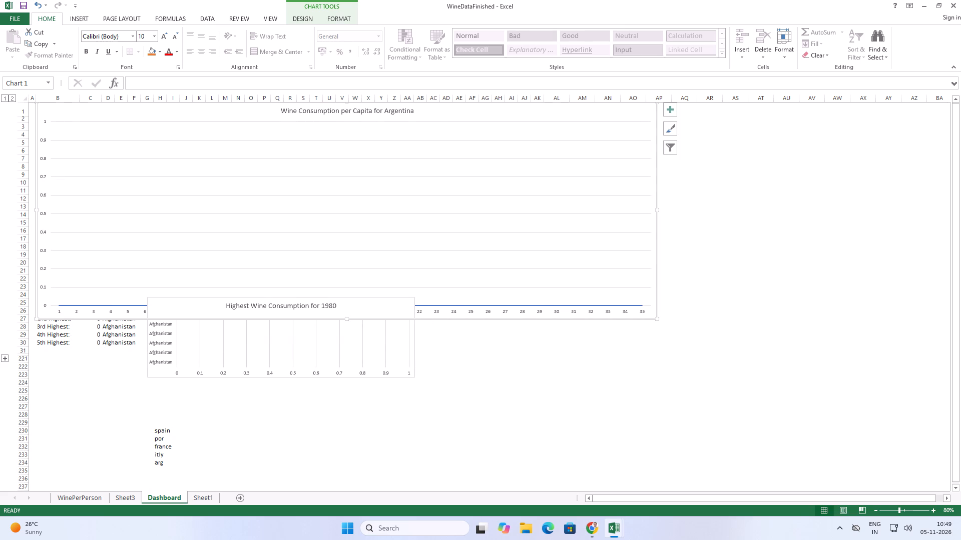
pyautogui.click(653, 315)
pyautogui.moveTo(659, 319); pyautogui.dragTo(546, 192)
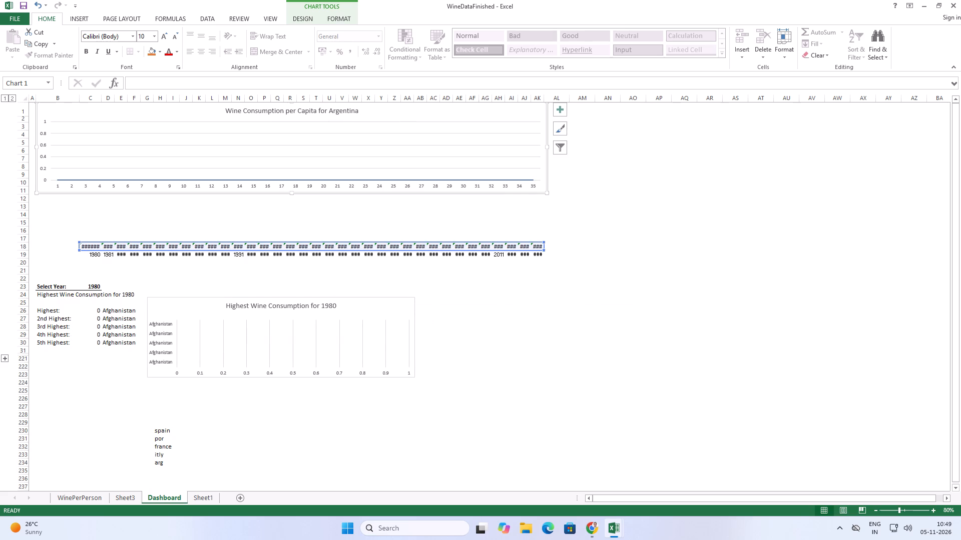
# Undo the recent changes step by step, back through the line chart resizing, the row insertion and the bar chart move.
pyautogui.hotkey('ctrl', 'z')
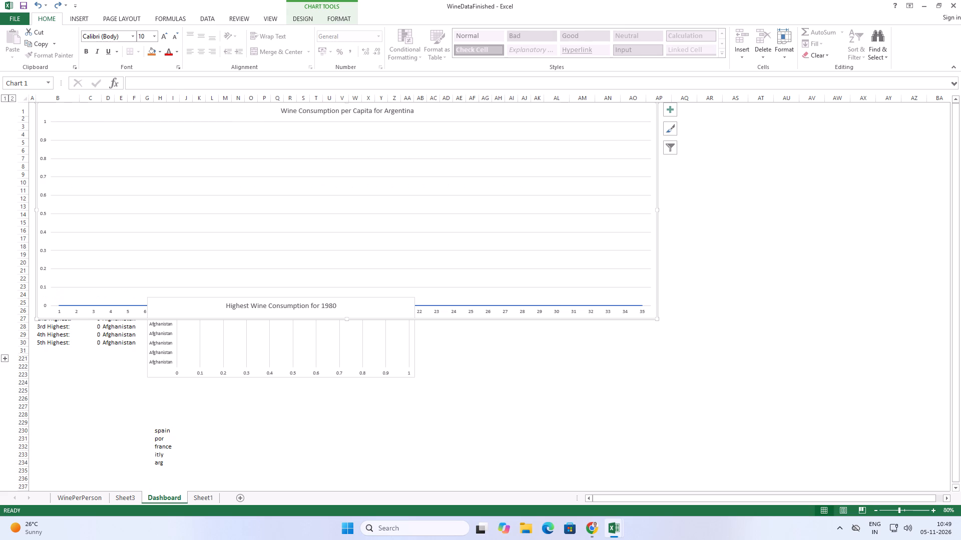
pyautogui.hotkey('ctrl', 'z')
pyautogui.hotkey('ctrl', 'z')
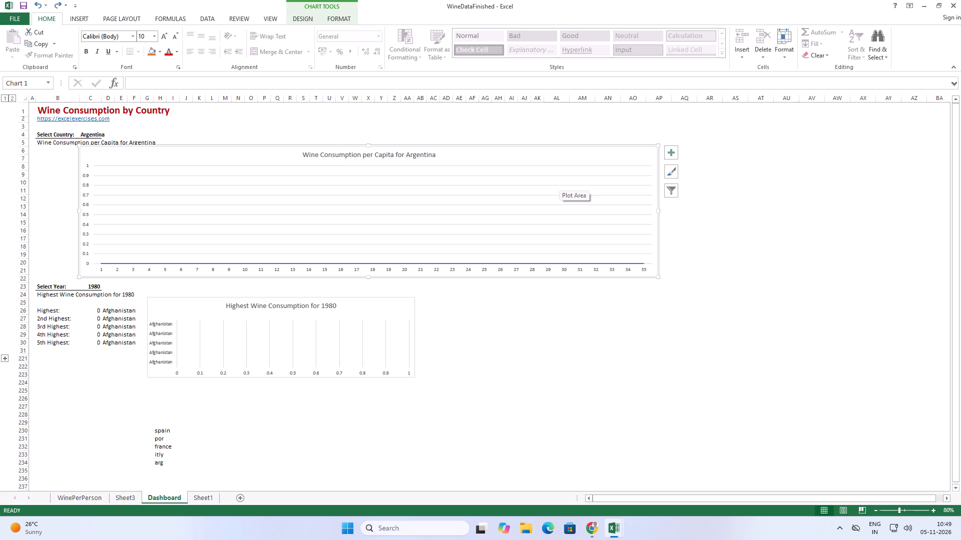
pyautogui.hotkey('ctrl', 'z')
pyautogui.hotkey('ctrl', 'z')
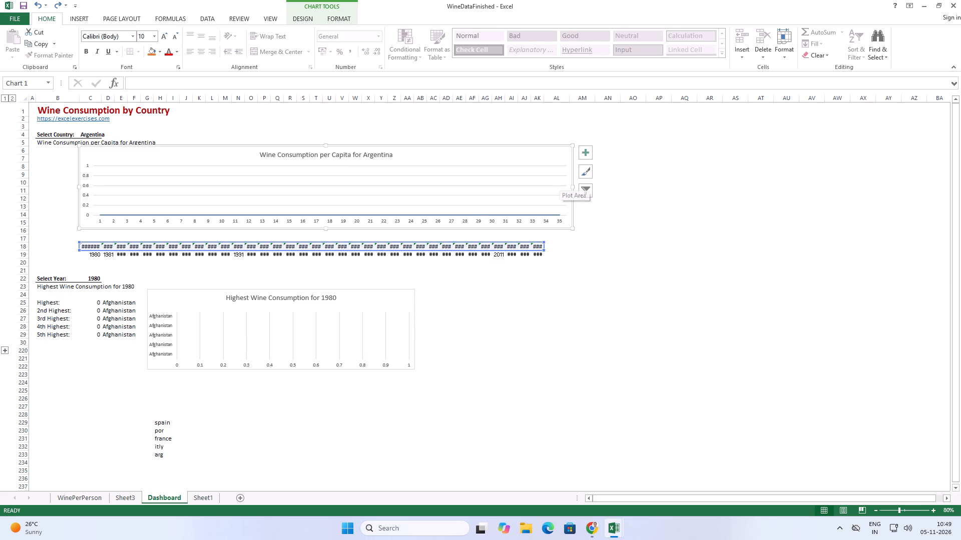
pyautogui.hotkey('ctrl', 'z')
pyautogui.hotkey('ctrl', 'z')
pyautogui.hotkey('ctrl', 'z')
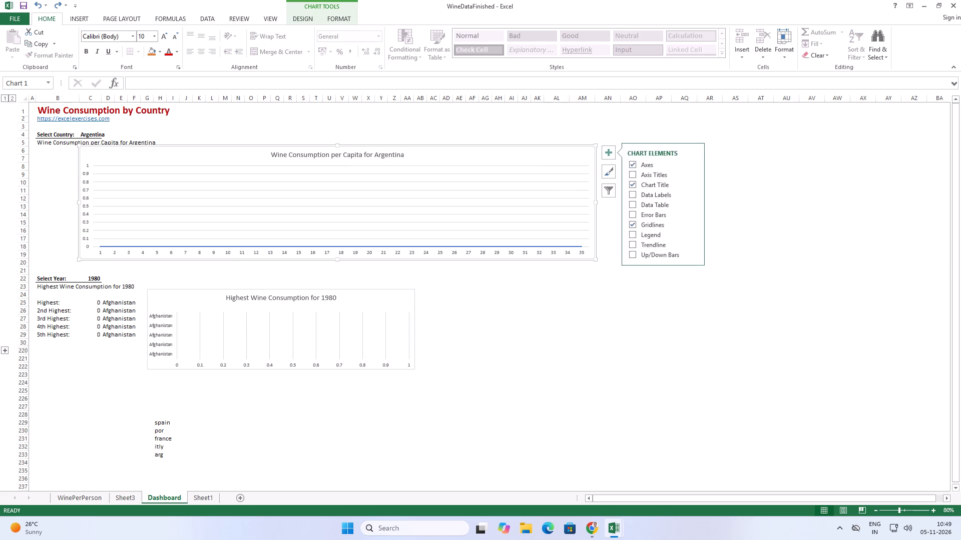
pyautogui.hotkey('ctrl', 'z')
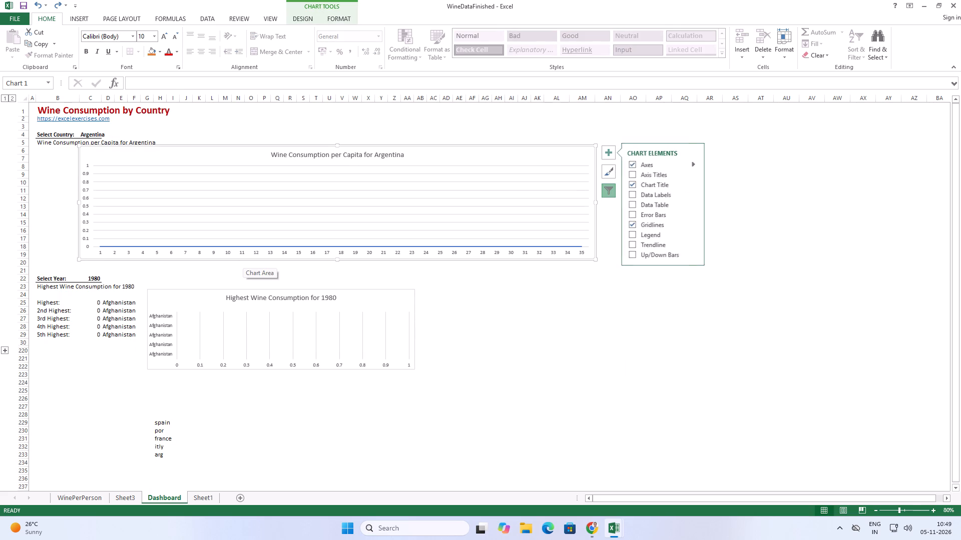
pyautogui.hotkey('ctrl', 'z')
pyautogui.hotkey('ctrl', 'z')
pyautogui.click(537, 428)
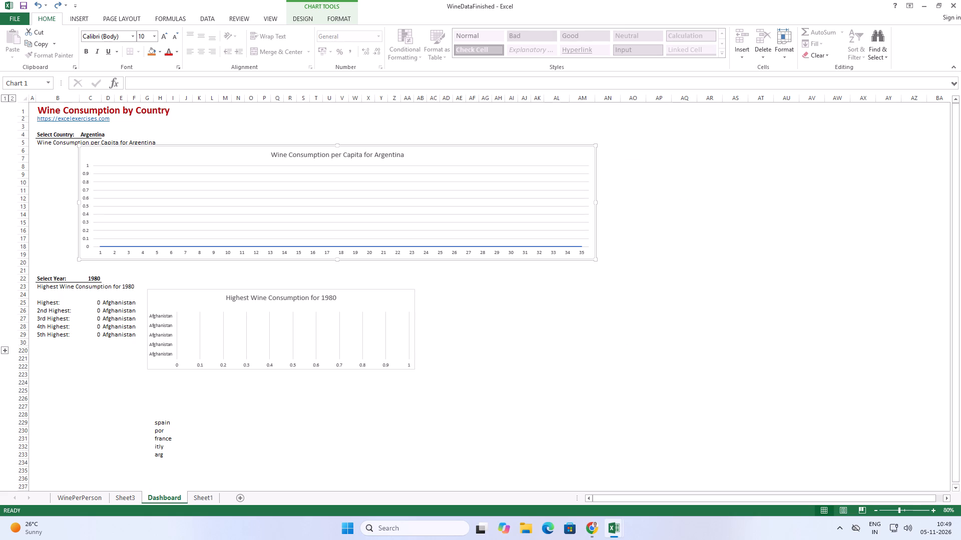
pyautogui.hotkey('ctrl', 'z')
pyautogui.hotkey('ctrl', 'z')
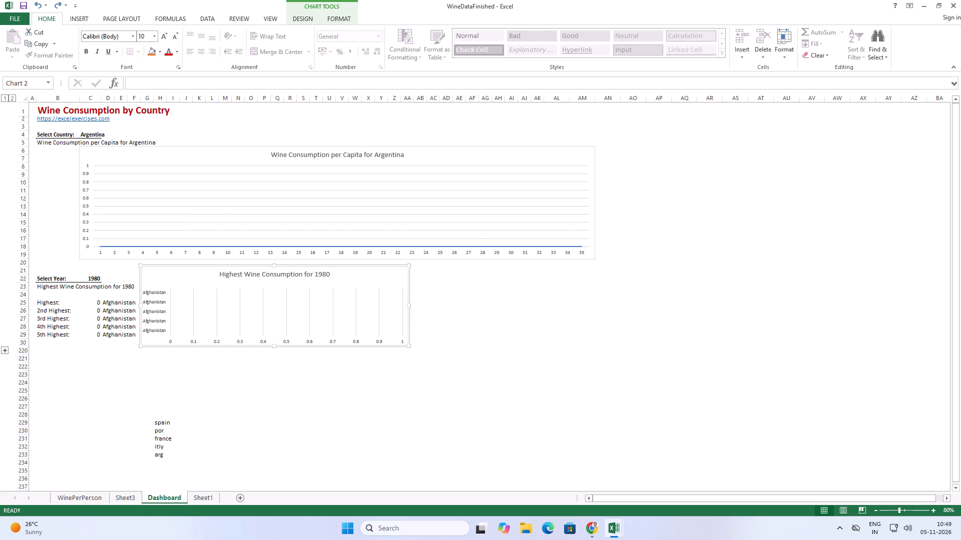
# Undo further recent changes, back past the line chart's enlargement on the Dashboard and through the edits before it.
pyautogui.hotkey('ctrl', 'z')
pyautogui.hotkey('ctrl', 'z')
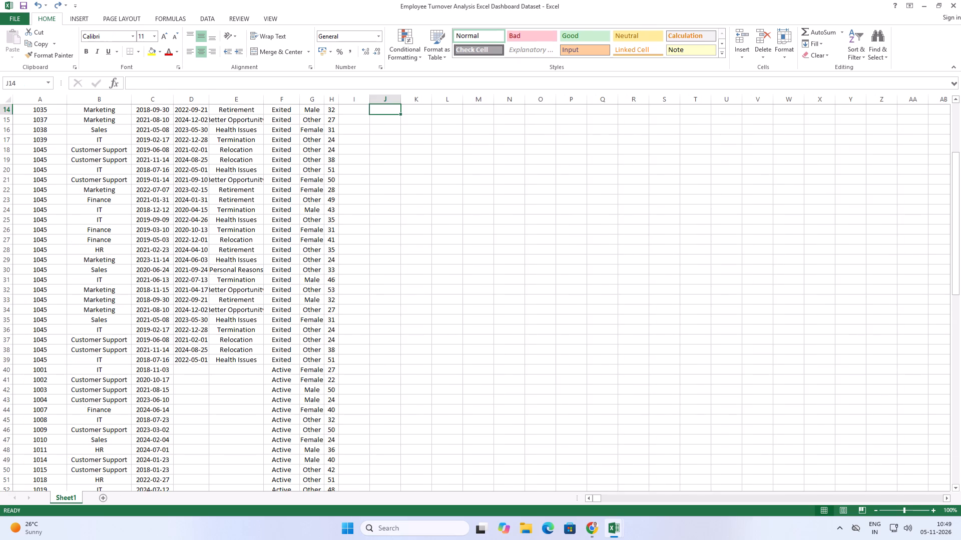
pyautogui.hotkey('ctrl', 'z')
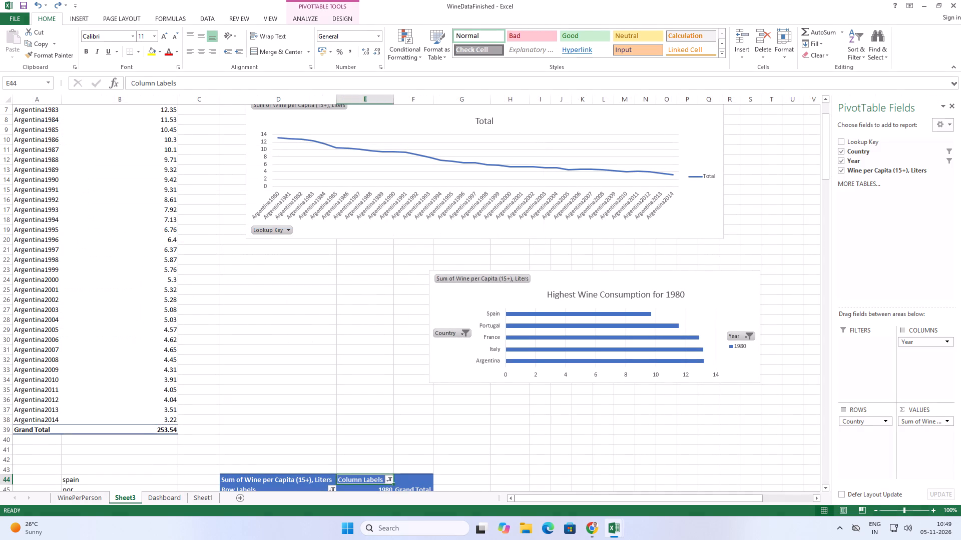
# Check the charts on the Dashboard sheet and return to Sheet3.
pyautogui.click(167, 499)
pyautogui.click(134, 493)
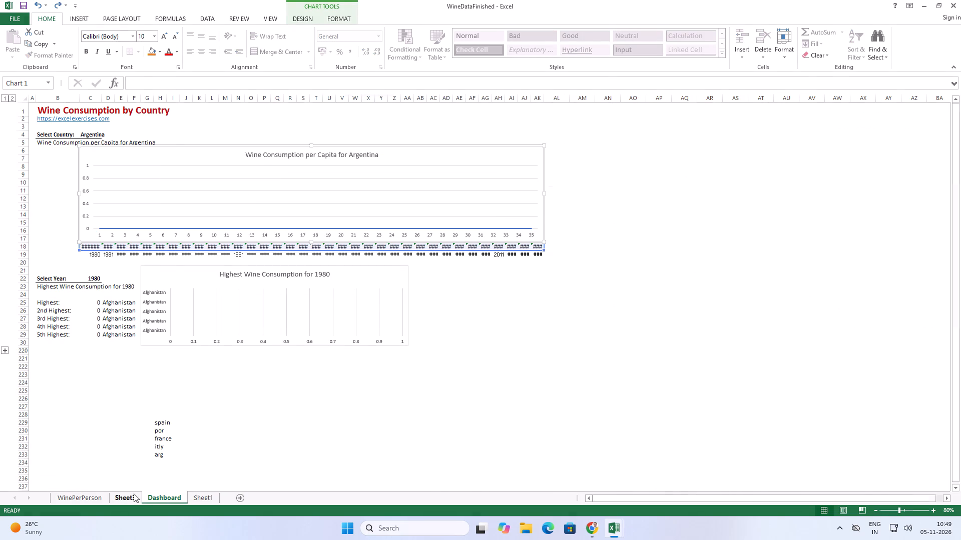
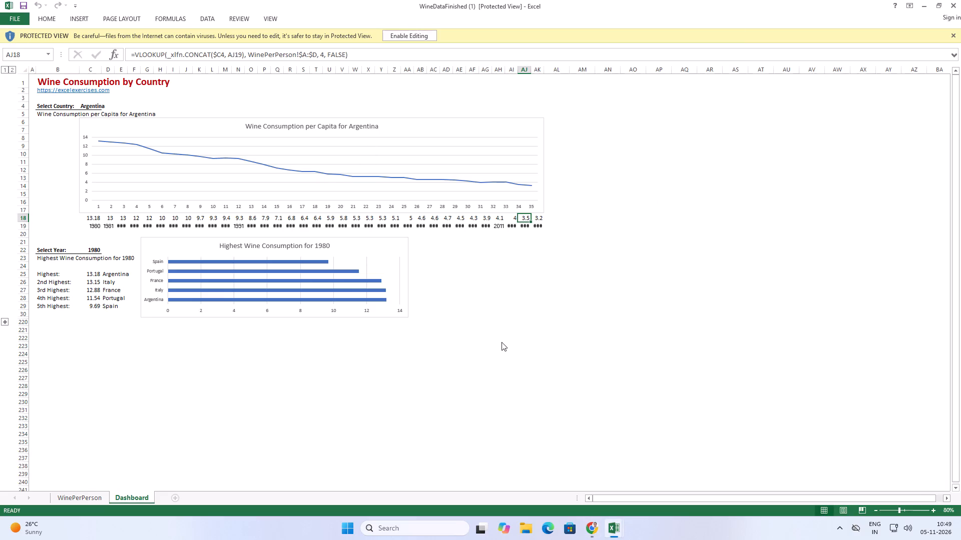
# Switch from the protected-view copy of the wine workbook back to the editable WineDataFinished workbook.
pyautogui.hotkey('alt', 'Tab')
pyautogui.hotkey('alt', 'Tab')
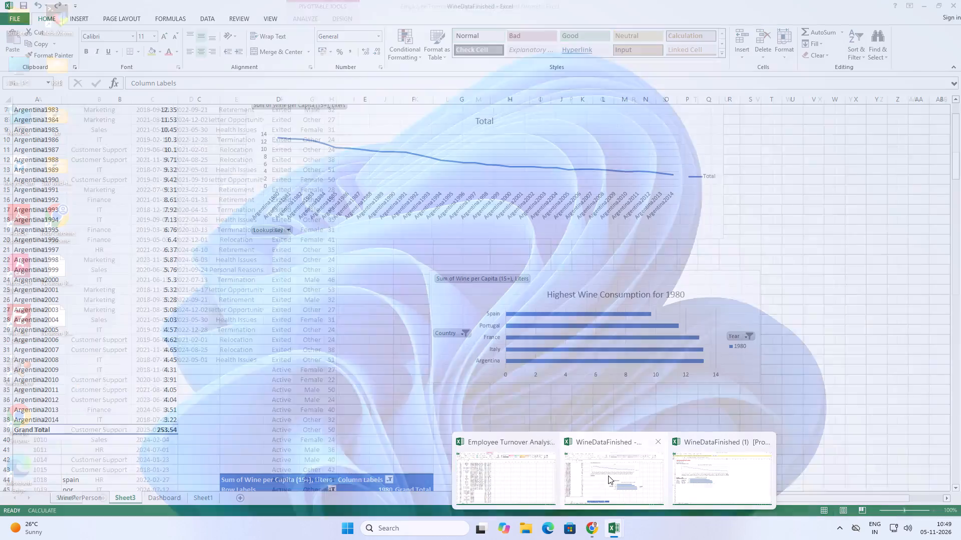
# Switch to the WineDataFinished workbook and review the pivot table and both charts on Sheet3.
pyautogui.click(609, 475)
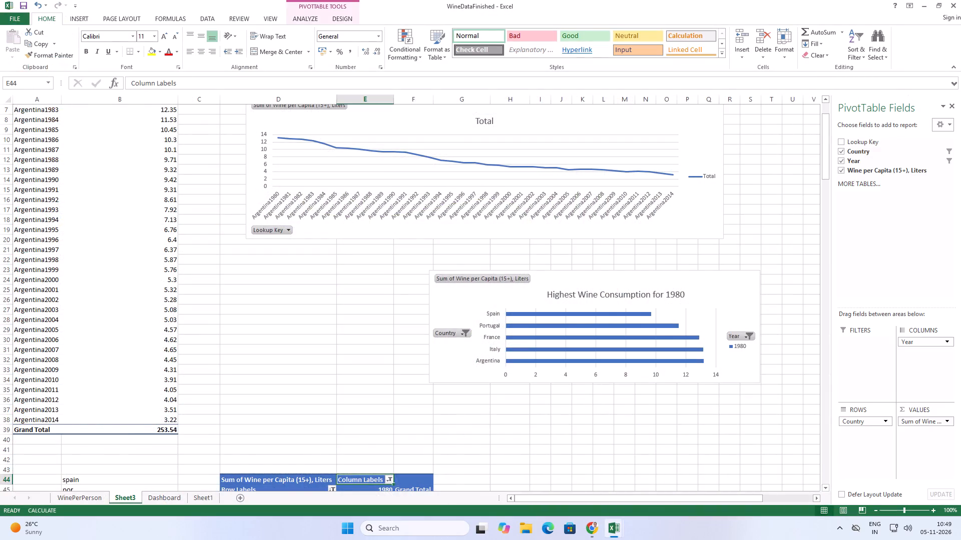
pyautogui.scroll(2, 377, 308)
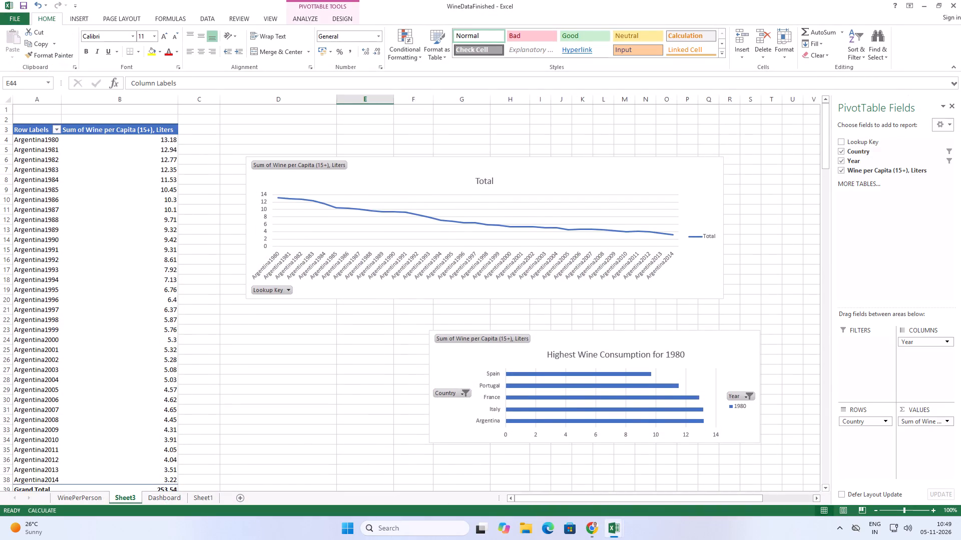
# In the WineDataFinished (1) workbook, examine the lookup formula in row 18 and the year values along row 19 of the Dashboard.
pyautogui.hotkey('alt', 'Tab')
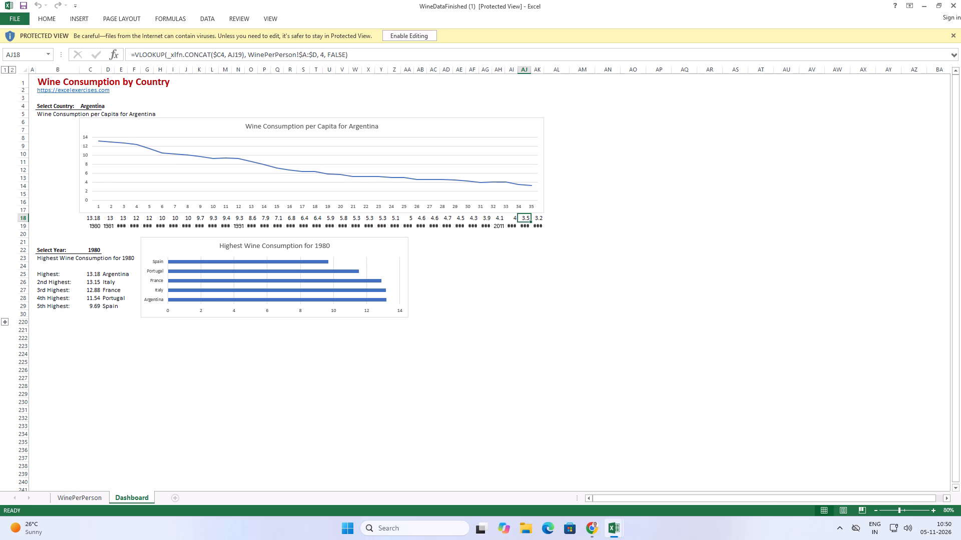
pyautogui.click(98, 225)
pyautogui.click(103, 227)
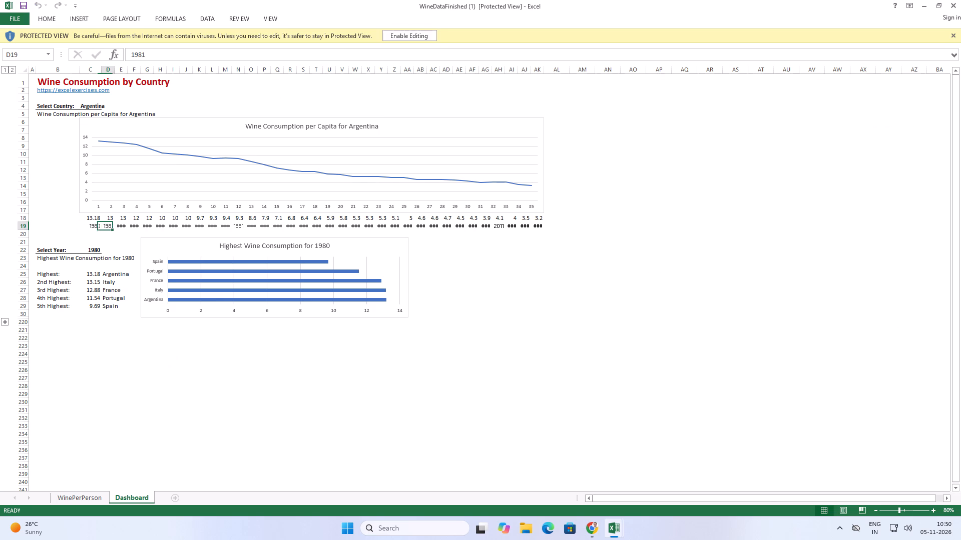
pyautogui.click(100, 226)
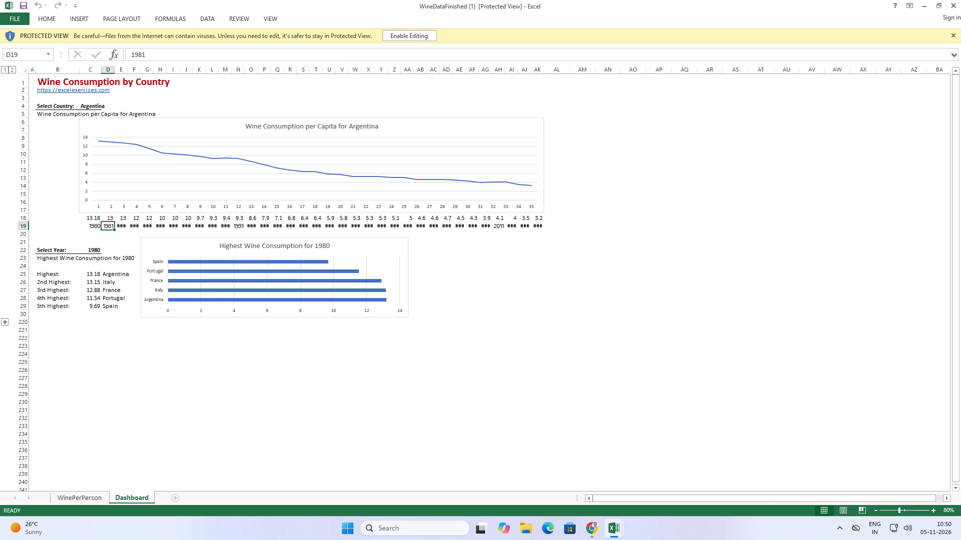
pyautogui.click(93, 225)
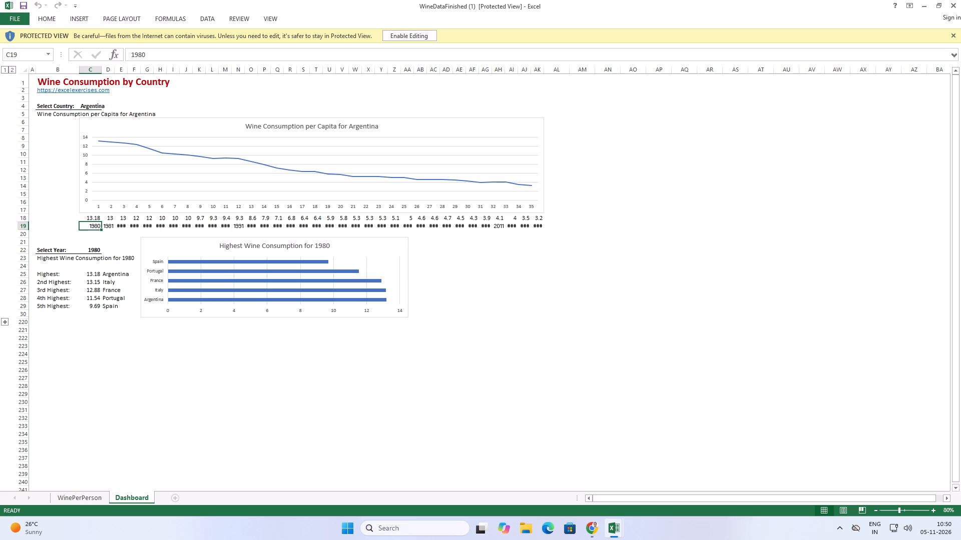
pyautogui.click(93, 218)
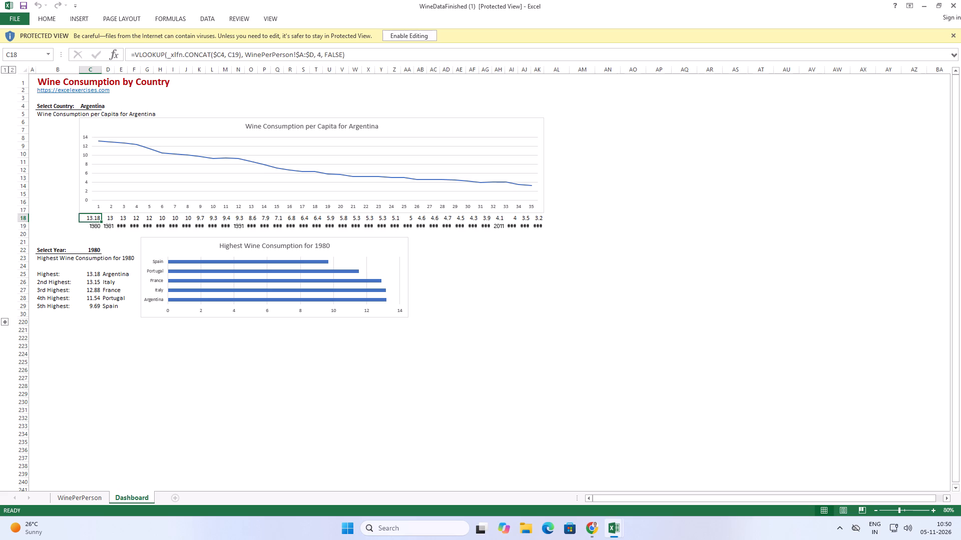
pyautogui.click(92, 227)
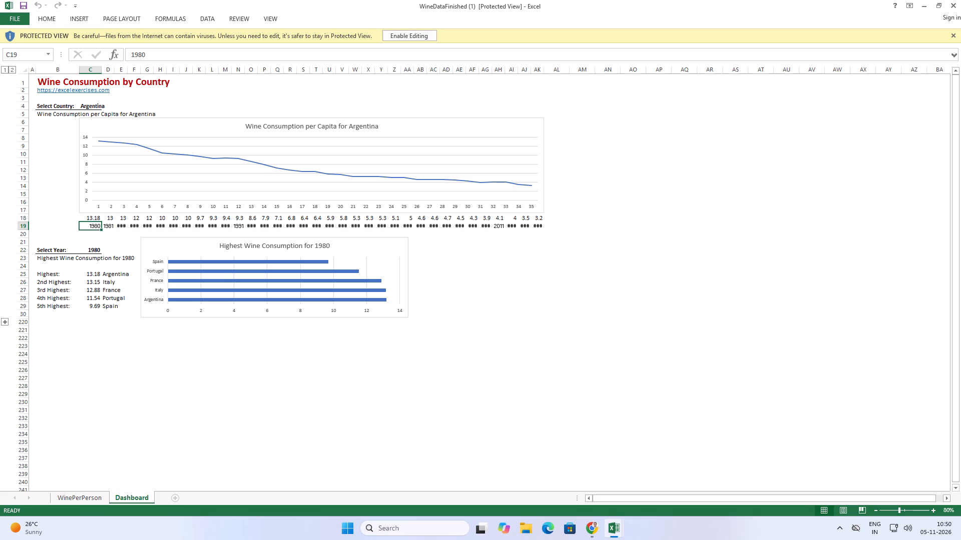
pyautogui.press('Right')
pyautogui.press('Right')
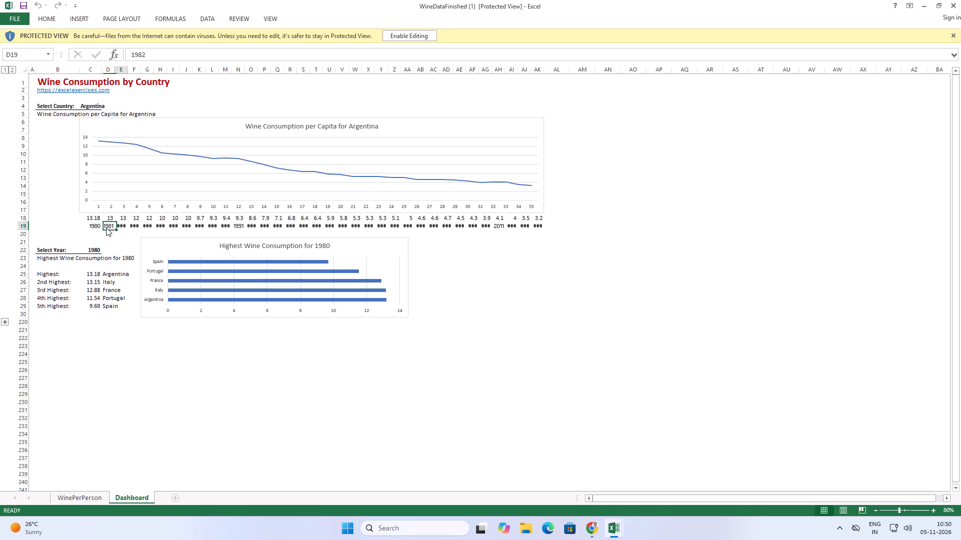
pyautogui.press('Right')
pyautogui.press('Right')
pyautogui.press('Right')
pyautogui.press('Right')
pyautogui.press('Right')
pyautogui.press('Right')
pyautogui.press('Right')
pyautogui.press('Right')
pyautogui.press('Right')
pyautogui.press('Right')
pyautogui.press('Right')
pyautogui.press('Right')
pyautogui.press('Right')
pyautogui.press('Right')
pyautogui.press('Right')
pyautogui.press('Right')
pyautogui.press('Right')
pyautogui.press('Right')
pyautogui.press('Right')
pyautogui.press('Right')
pyautogui.press('Right')
pyautogui.press('Right')
pyautogui.press('Right')
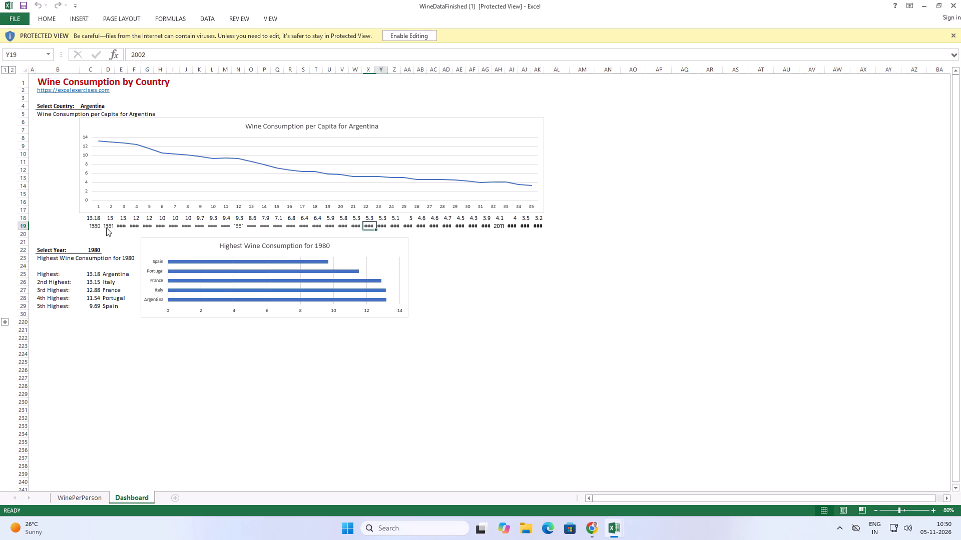
pyautogui.press('Right')
pyautogui.press('Right')
pyautogui.press('Right')
pyautogui.press('Left')
pyautogui.press('Left')
pyautogui.press('Left')
pyautogui.press('Left')
pyautogui.press('Left')
pyautogui.press('Left')
pyautogui.press('Left')
pyautogui.press('Left')
pyautogui.press('Left')
pyautogui.press('Left')
pyautogui.press('Left')
pyautogui.press('Left')
pyautogui.press('Left')
pyautogui.press('Left')
pyautogui.press('Left')
pyautogui.press('Left')
pyautogui.press('Left')
pyautogui.press('Left')
pyautogui.press('Left')
pyautogui.press('Left')
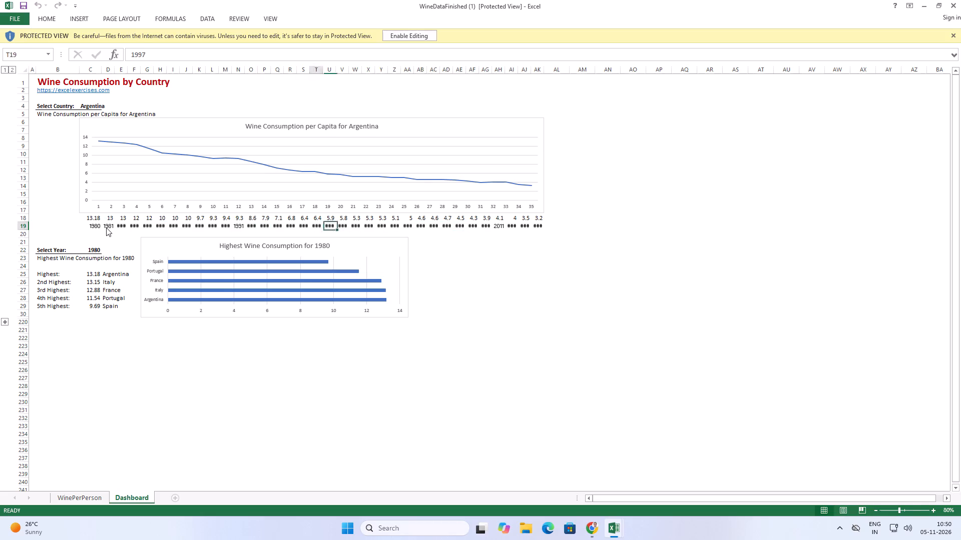
pyautogui.press('Left')
# Compare the WineDataFinished (1) Dashboard with the Dashboard and Sheet3 of the WineDataFinished workbook.
pyautogui.hotkey('alt', 'Tab')
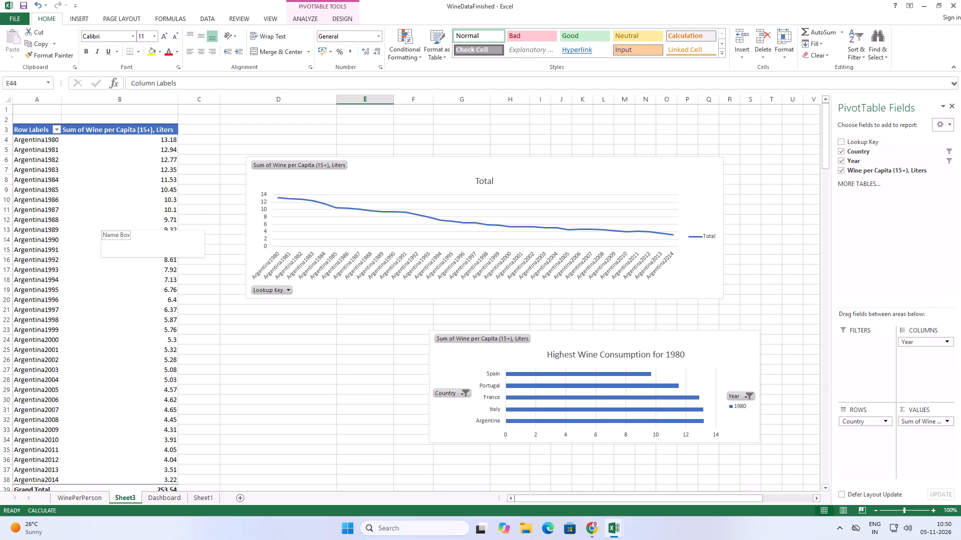
pyautogui.hotkey('alt', 'Tab')
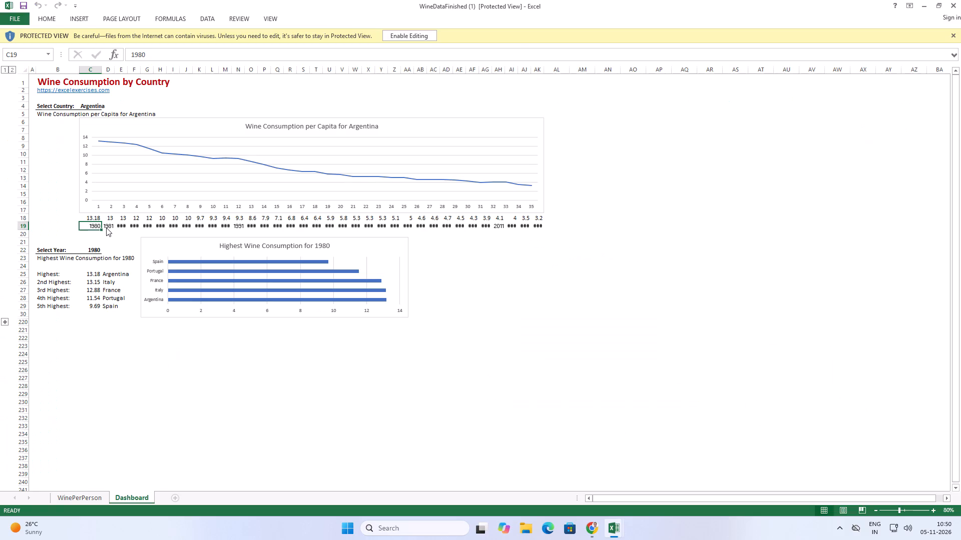
pyautogui.hotkey('alt', 'Tab')
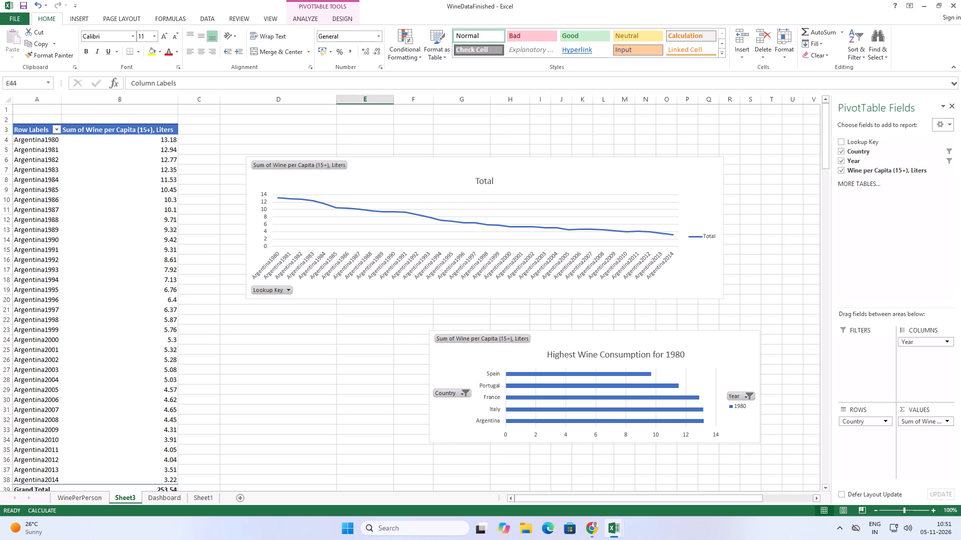
pyautogui.click(160, 494)
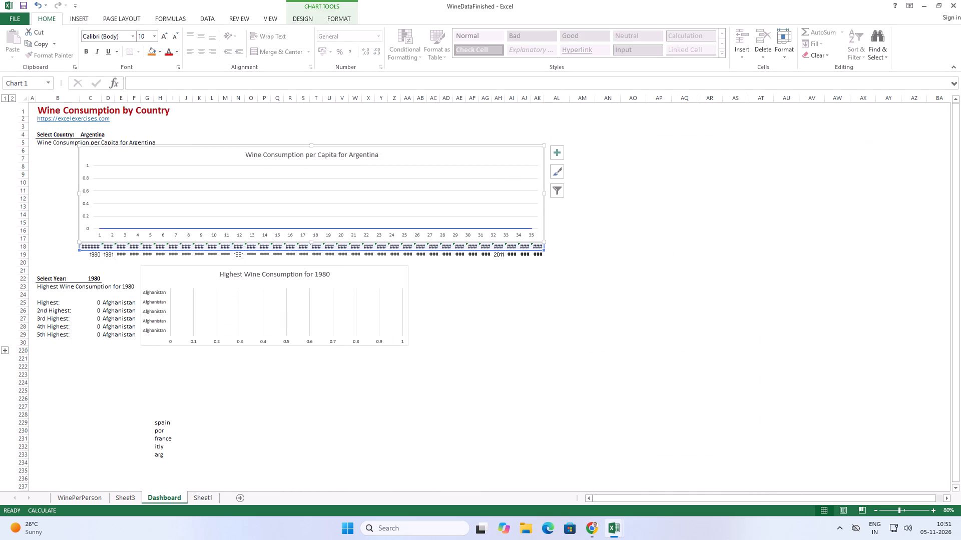
pyautogui.click(127, 500)
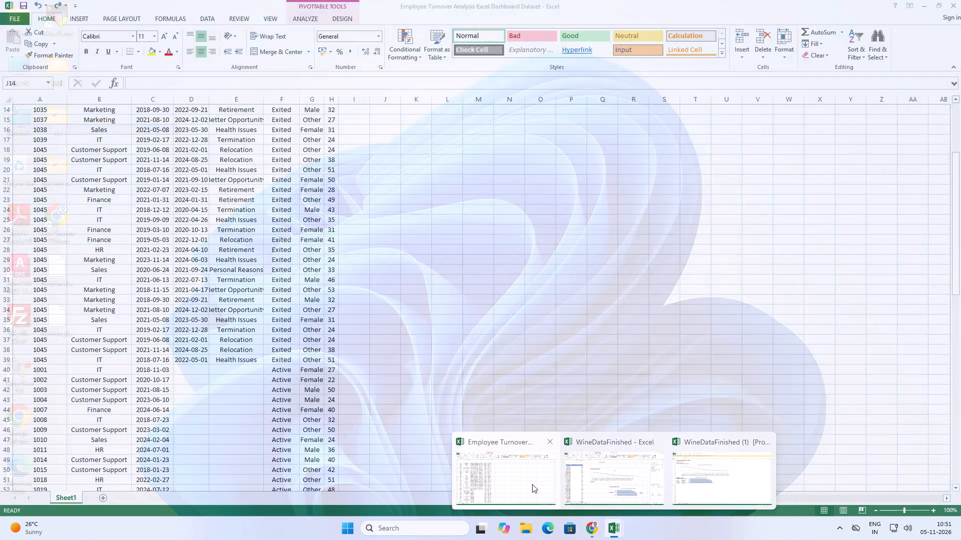
# Switch to the Employee Turnover Analysis workbook and widen the Exit Date column slightly.
pyautogui.click(532, 484)
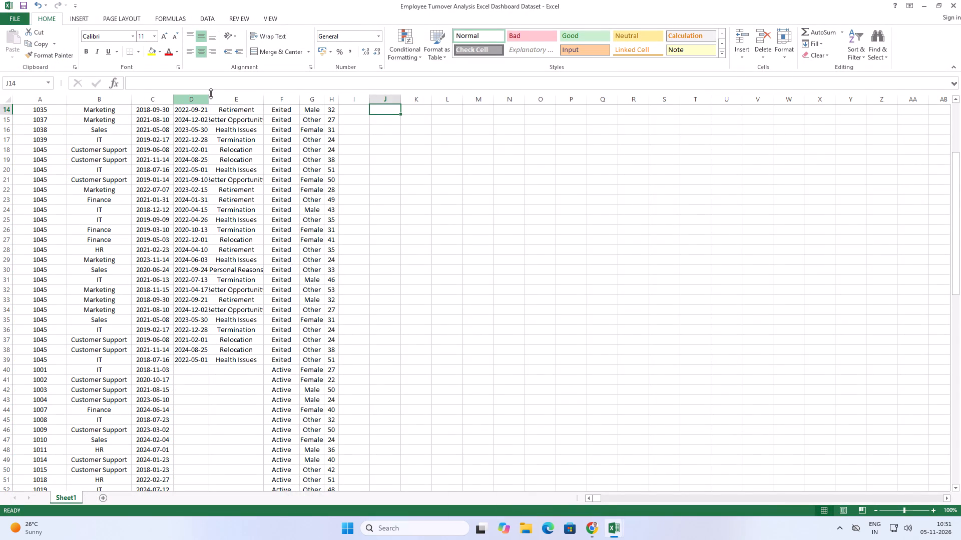
pyautogui.moveTo(207, 95); pyautogui.dragTo(217, 99)
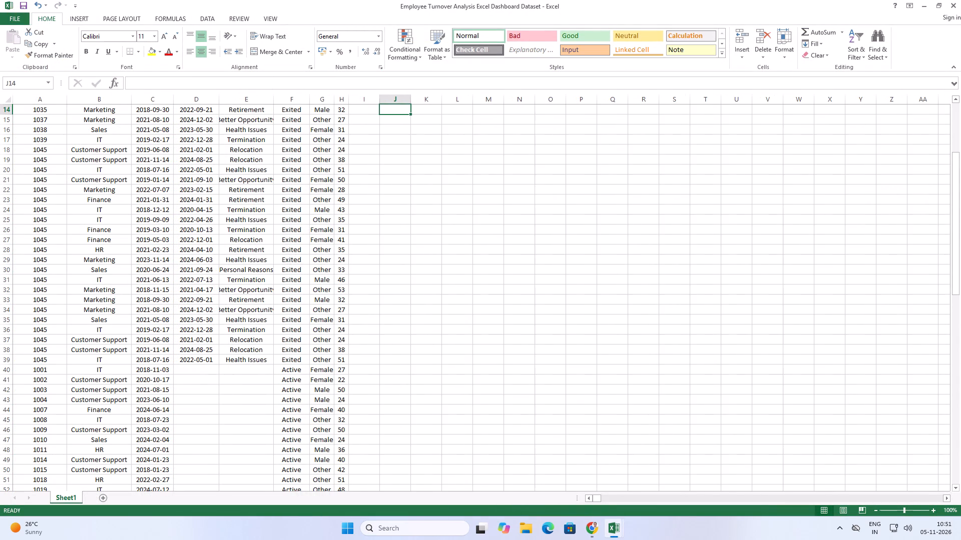
# Create a PivotTable on a new worksheet from the whole employee data range A1:H101 on Sheet1.
pyautogui.scroll(3, 403, 251)
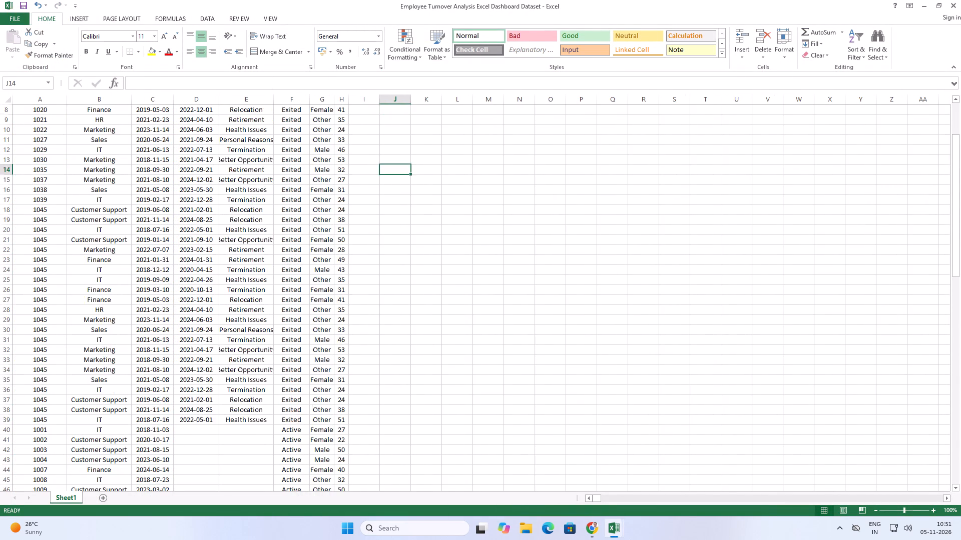
pyautogui.scroll(6, 404, 238)
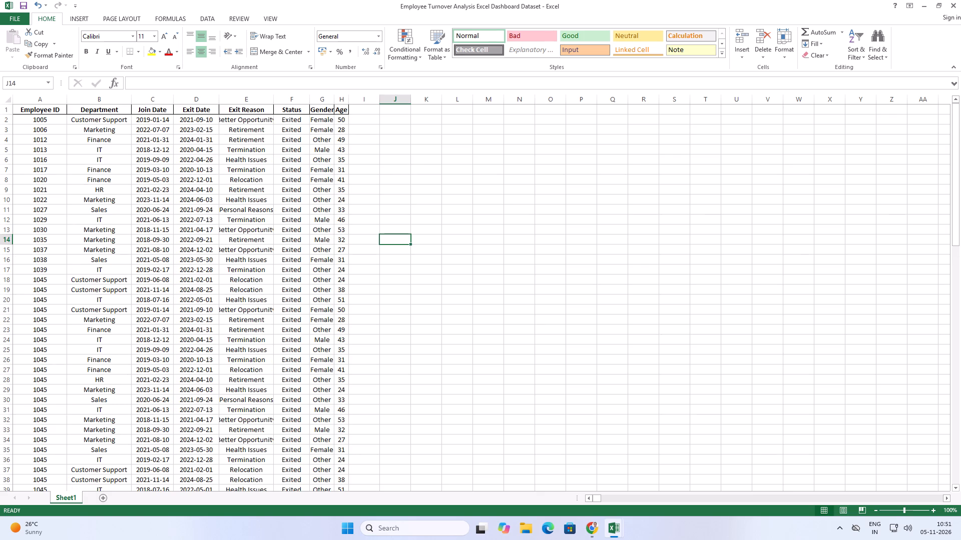
pyautogui.click(48, 108)
pyautogui.hotkey('ctrl', 'a')
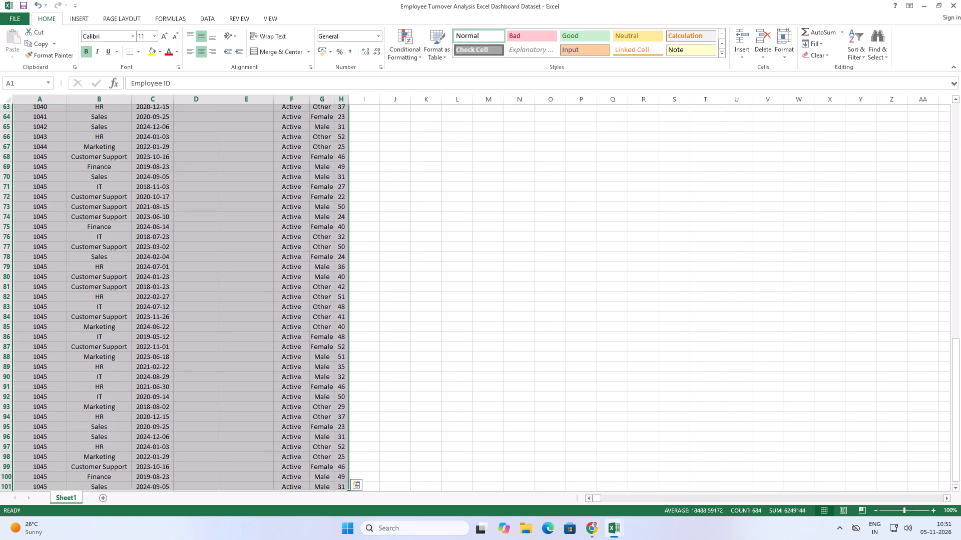
pyautogui.scroll(3, 177, 140)
pyautogui.click(81, 20)
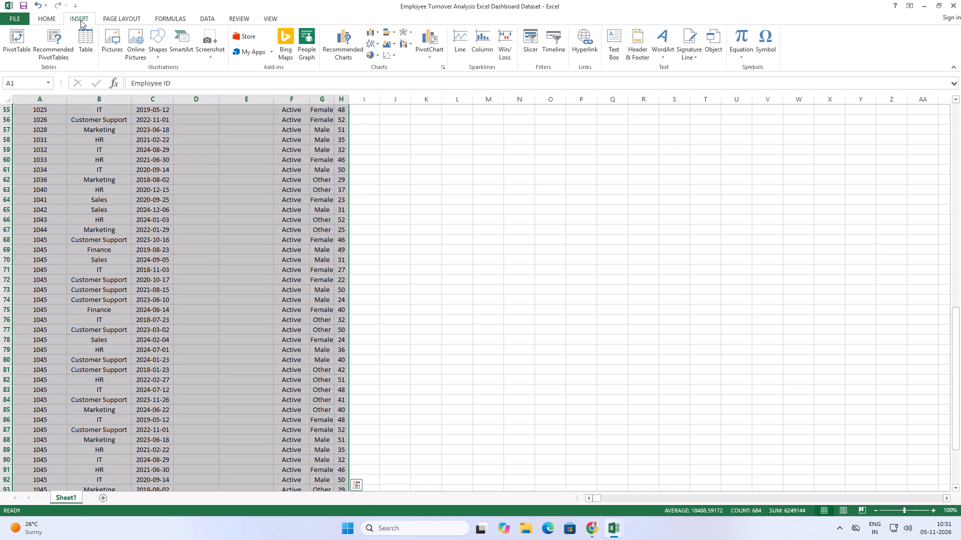
pyautogui.click(26, 50)
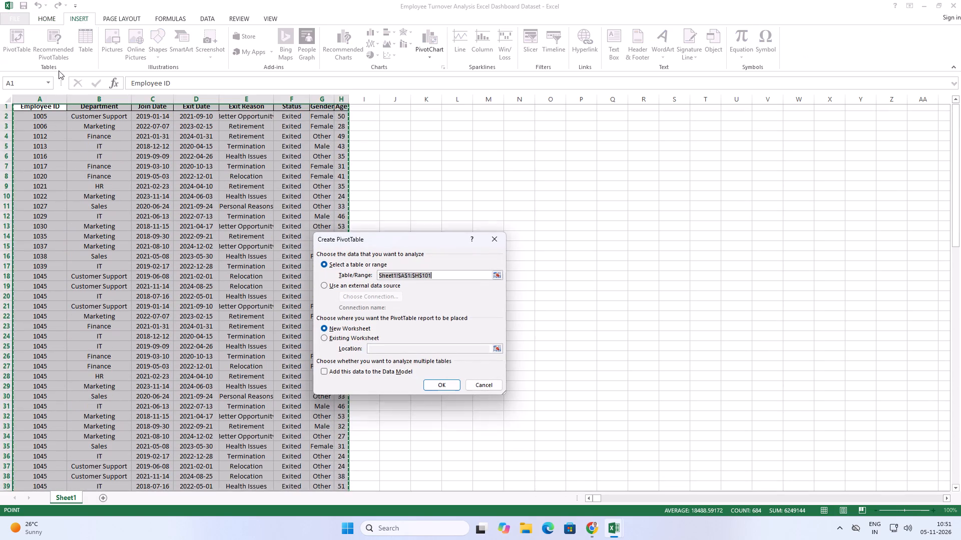
pyautogui.click(450, 385)
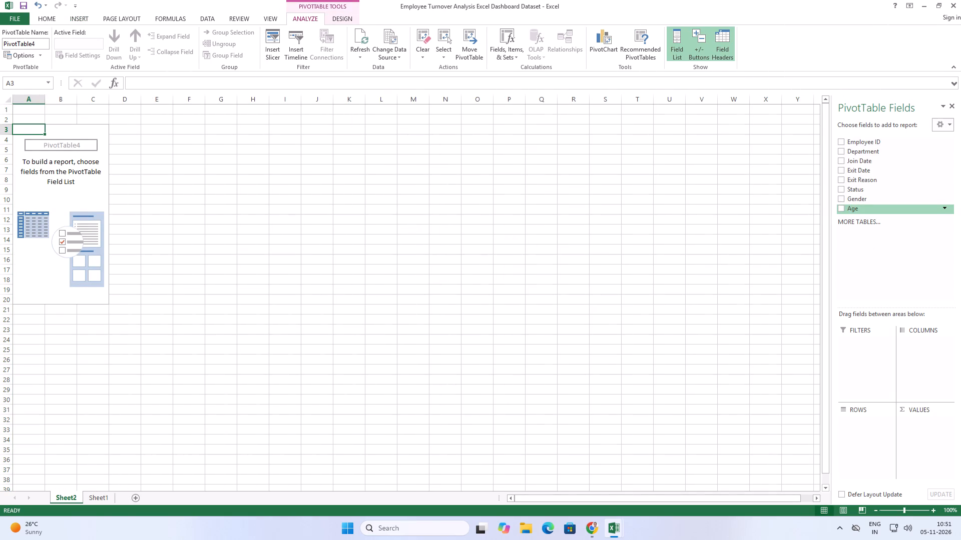
# After checking the source data on Sheet1, put Status in the pivot table's rows and the count of Department in its values.
pyautogui.click(104, 494)
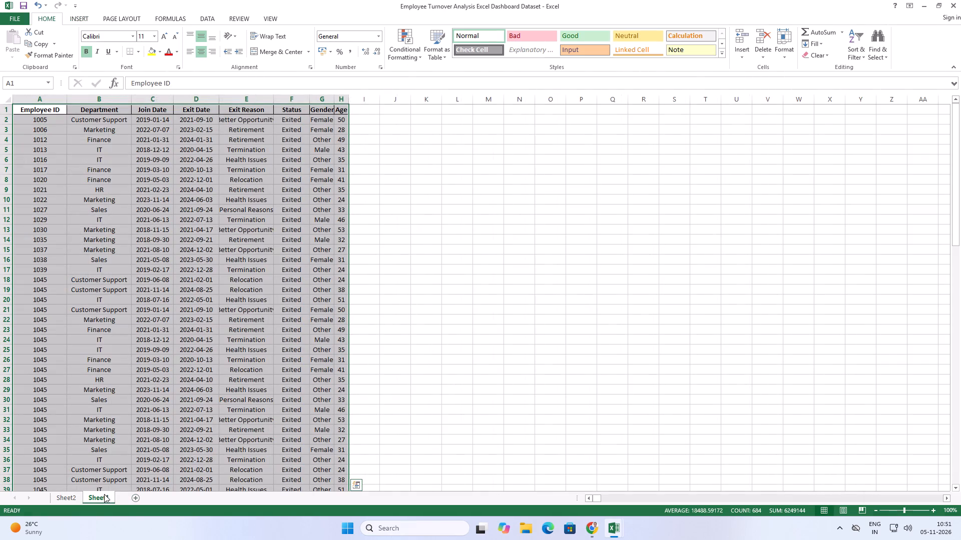
pyautogui.scroll(3, 245, 309)
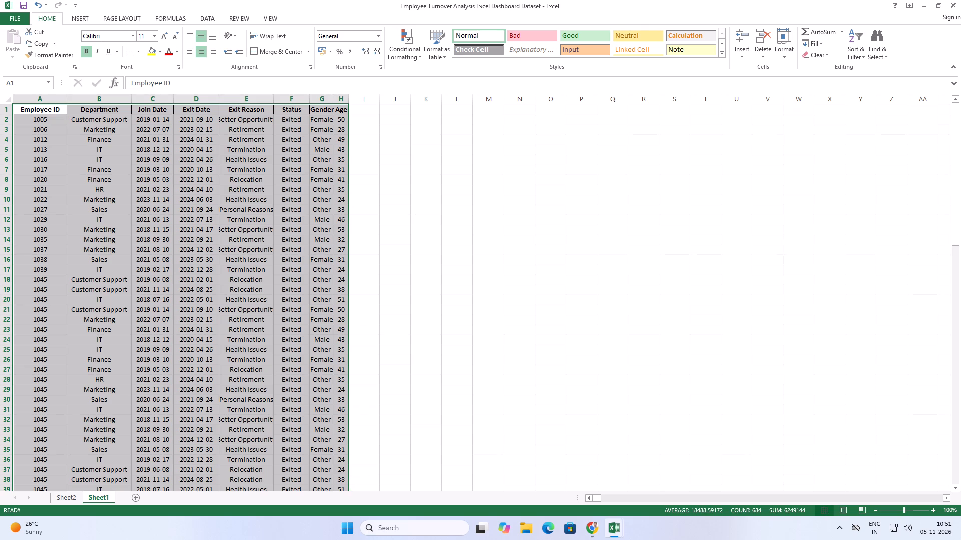
pyautogui.click(56, 500)
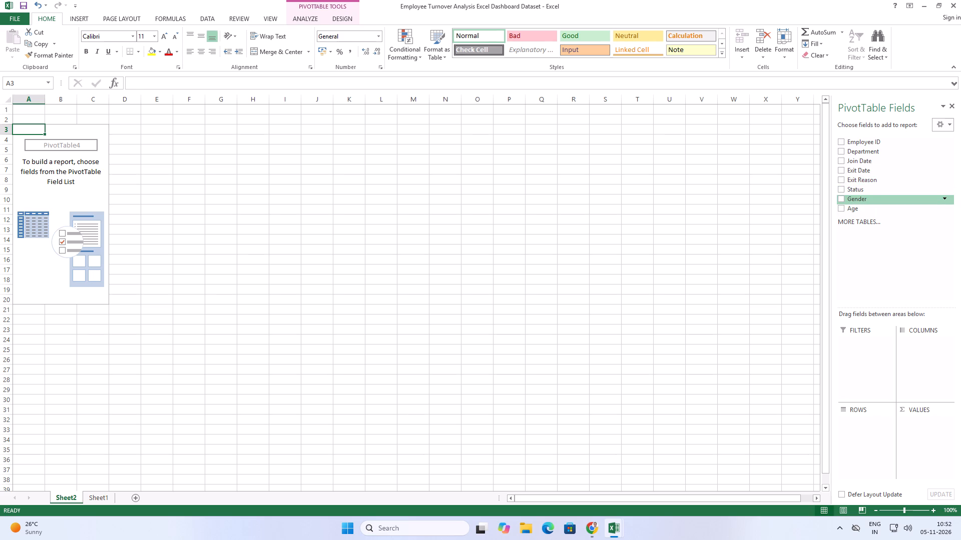
pyautogui.moveTo(872, 189); pyautogui.dragTo(860, 413)
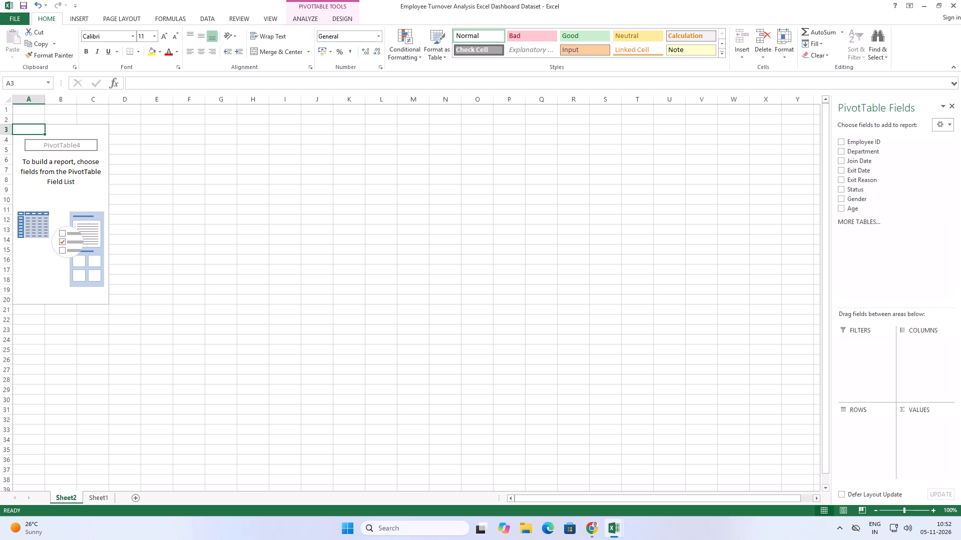
pyautogui.moveTo(860, 413); pyautogui.dragTo(860, 424)
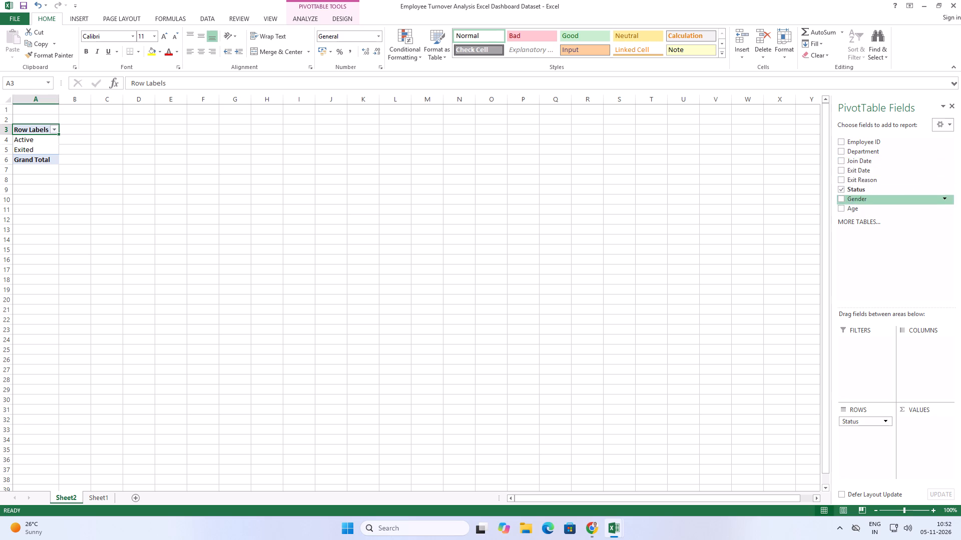
pyautogui.moveTo(872, 155); pyautogui.dragTo(875, 163)
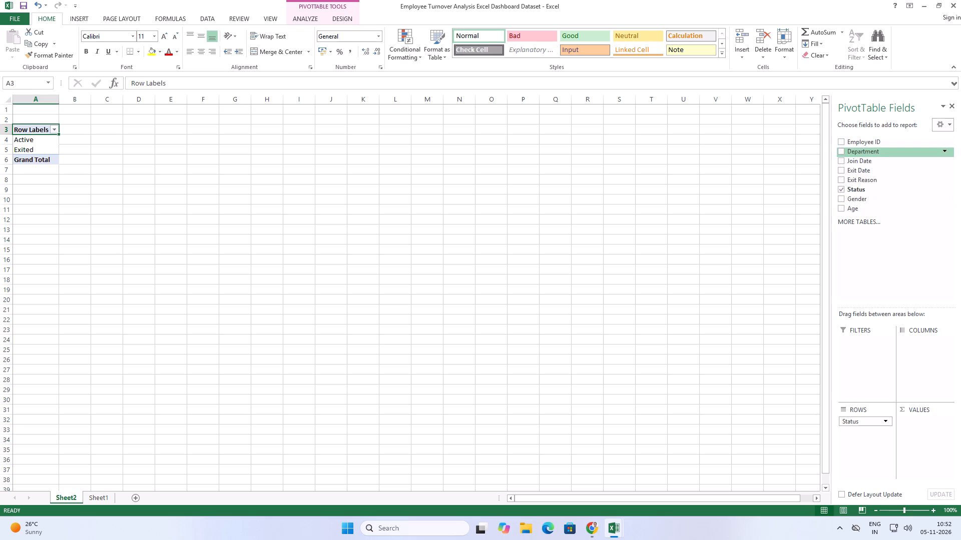
pyautogui.moveTo(875, 163); pyautogui.dragTo(933, 423)
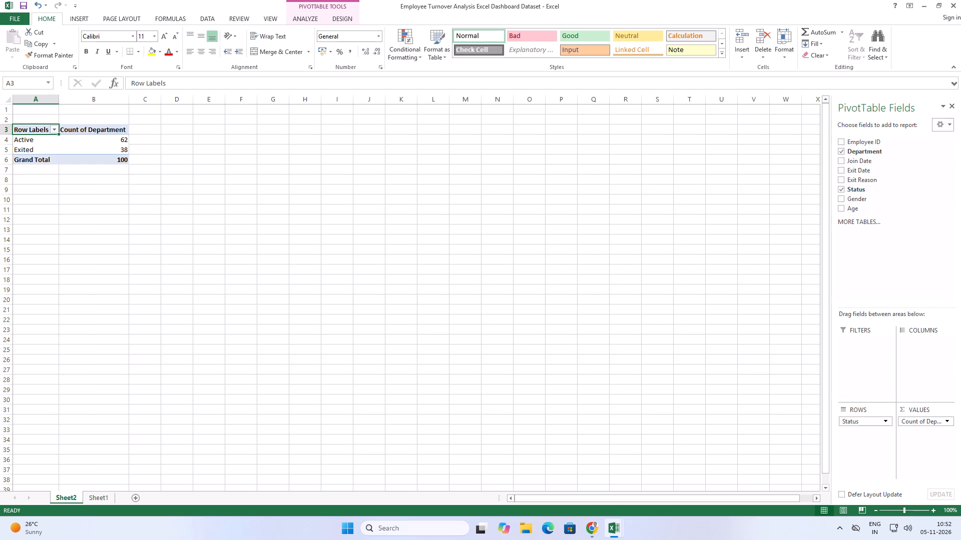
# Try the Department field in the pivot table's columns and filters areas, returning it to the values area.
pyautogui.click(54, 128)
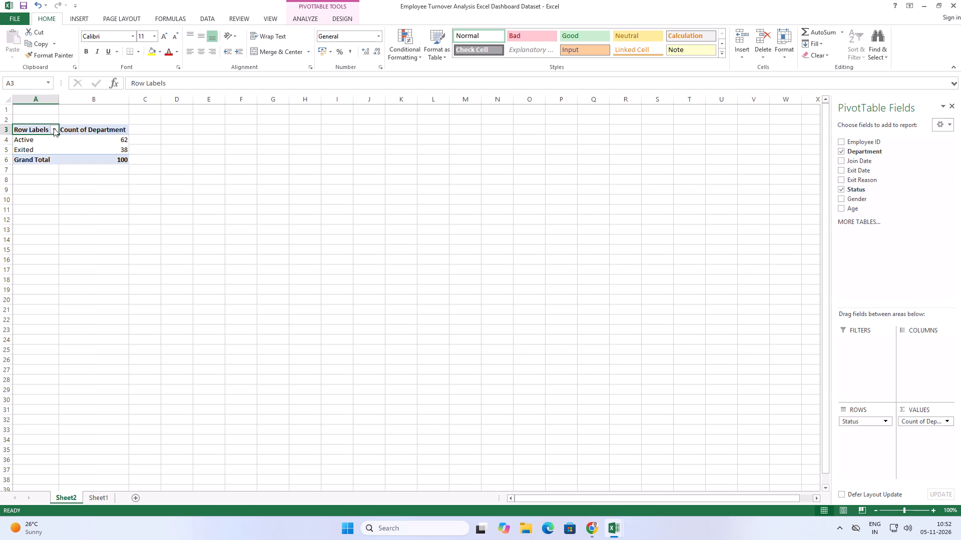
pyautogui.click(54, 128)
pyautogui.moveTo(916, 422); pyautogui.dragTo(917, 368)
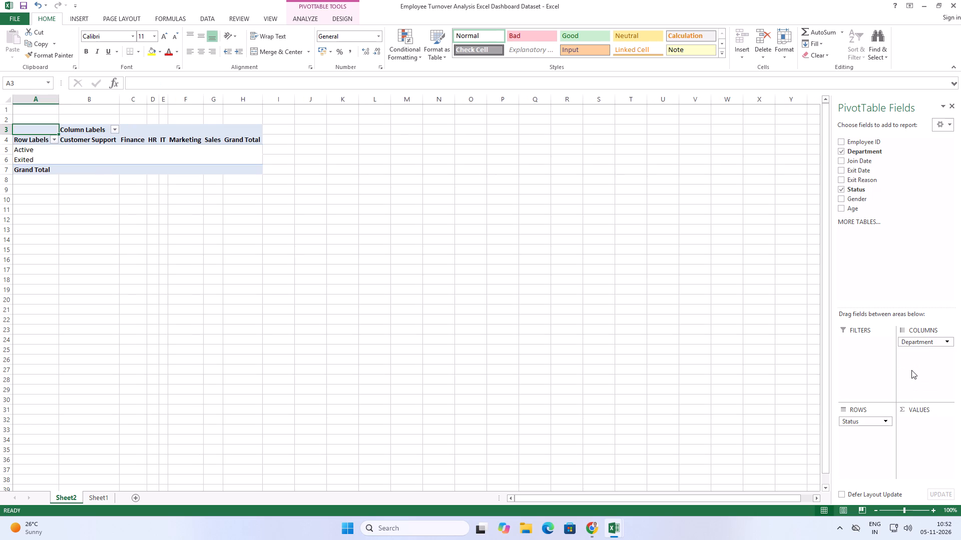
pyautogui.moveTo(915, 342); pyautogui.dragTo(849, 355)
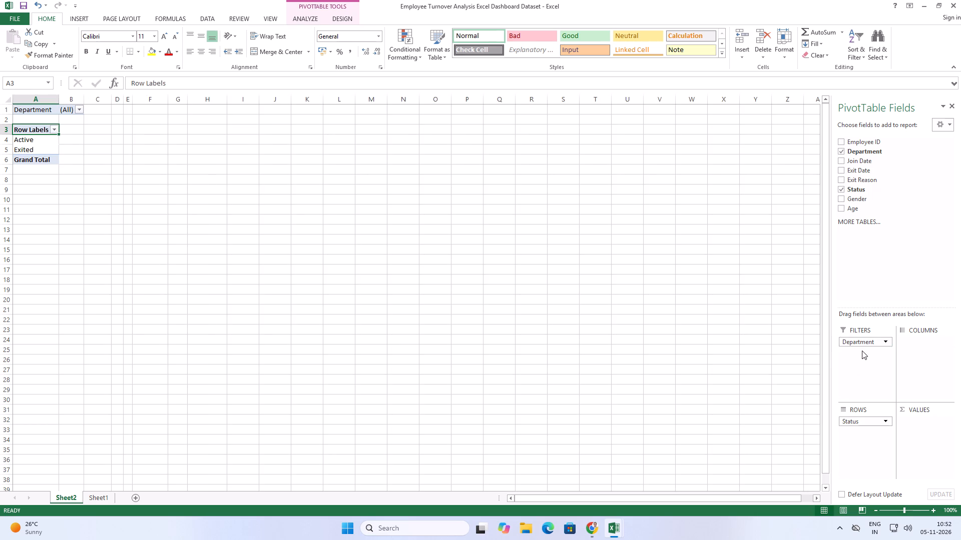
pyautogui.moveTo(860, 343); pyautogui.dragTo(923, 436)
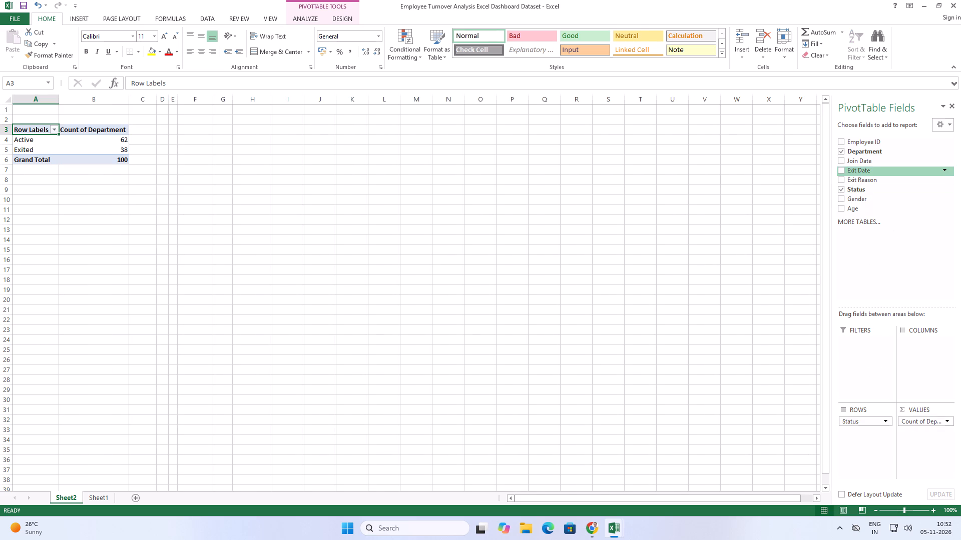
# Add the Gender field to the pivot table's rows below Status, moving it there from the values area.
pyautogui.moveTo(877, 196); pyautogui.dragTo(925, 433)
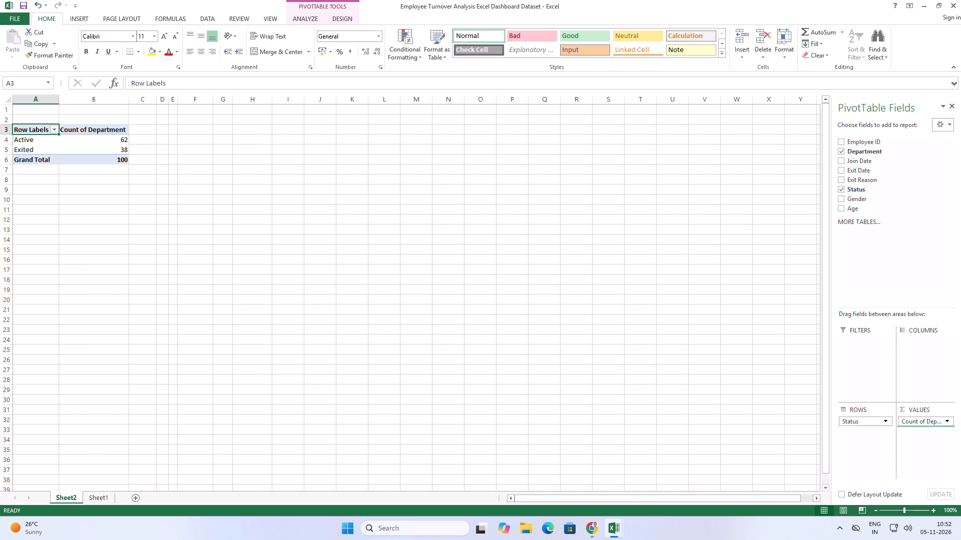
pyautogui.moveTo(925, 433); pyautogui.dragTo(923, 447)
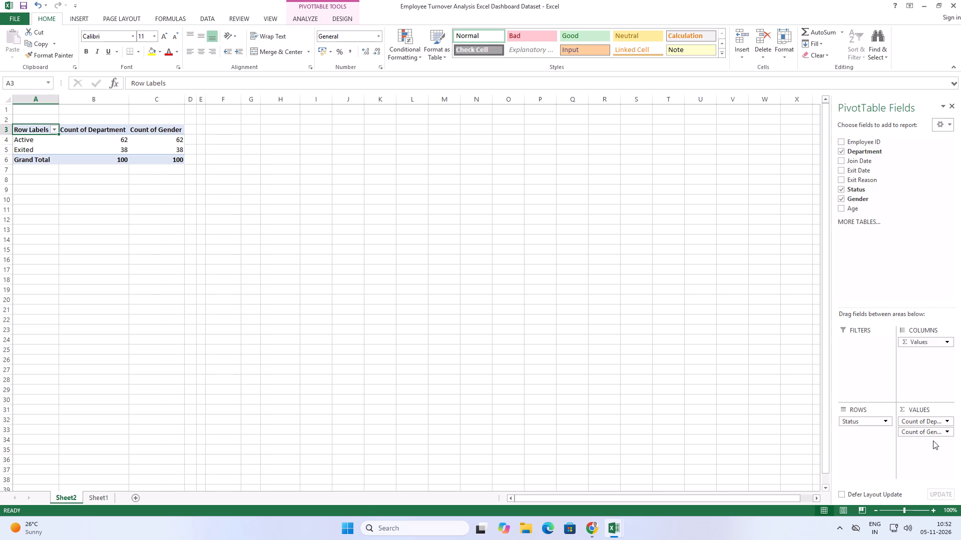
pyautogui.moveTo(920, 432); pyautogui.dragTo(869, 445)
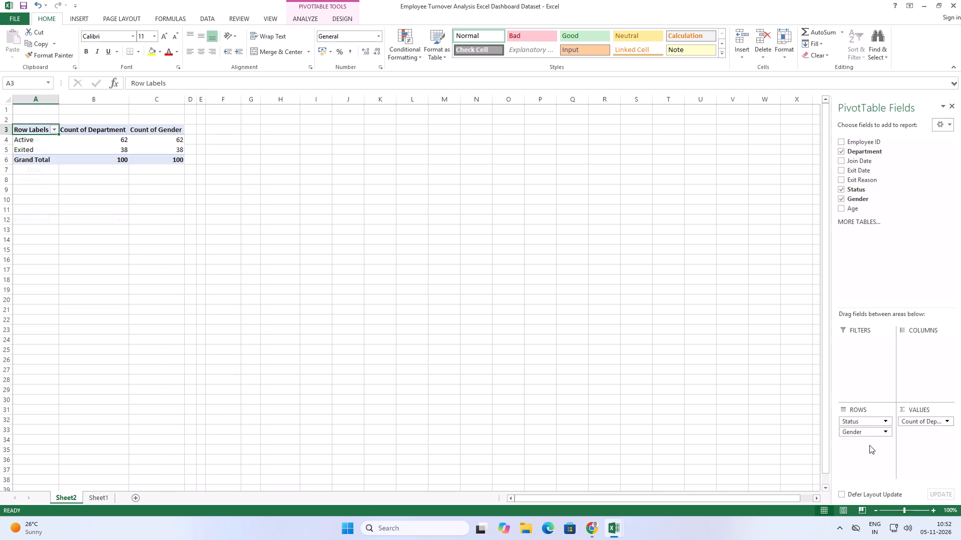
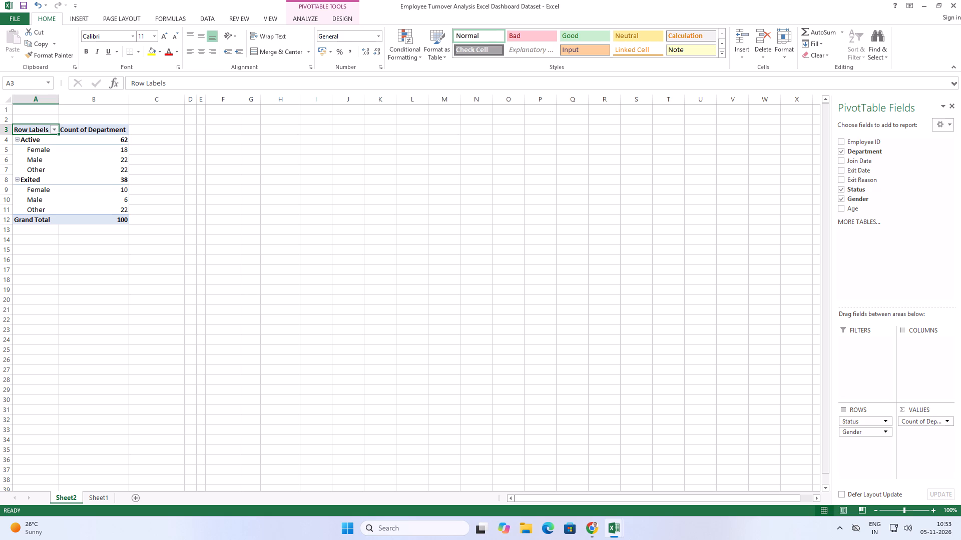
# Select the pivot table's status and gender rows, A4:B11, and open the pie and doughnut chart choices for them.
pyautogui.moveTo(30, 140); pyautogui.dragTo(98, 197)
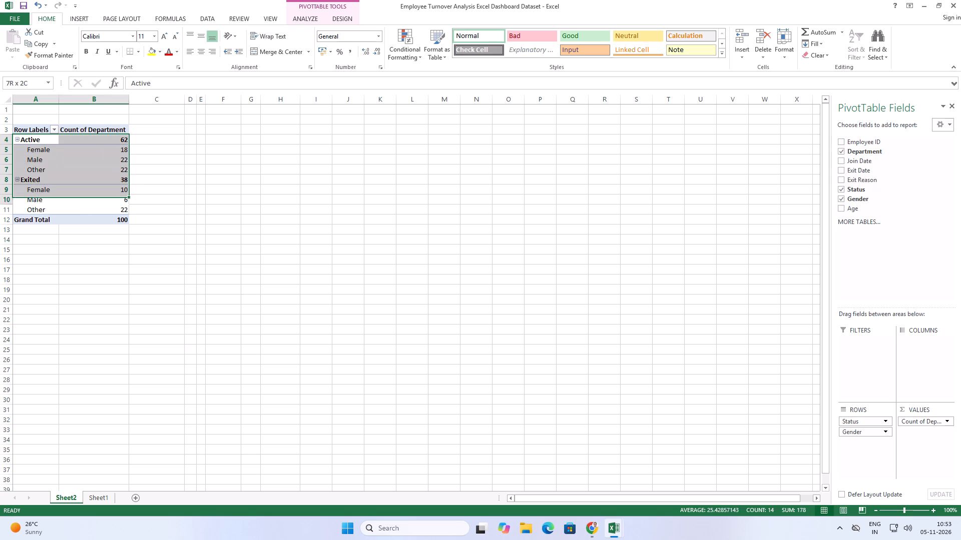
pyautogui.moveTo(98, 197); pyautogui.dragTo(102, 209)
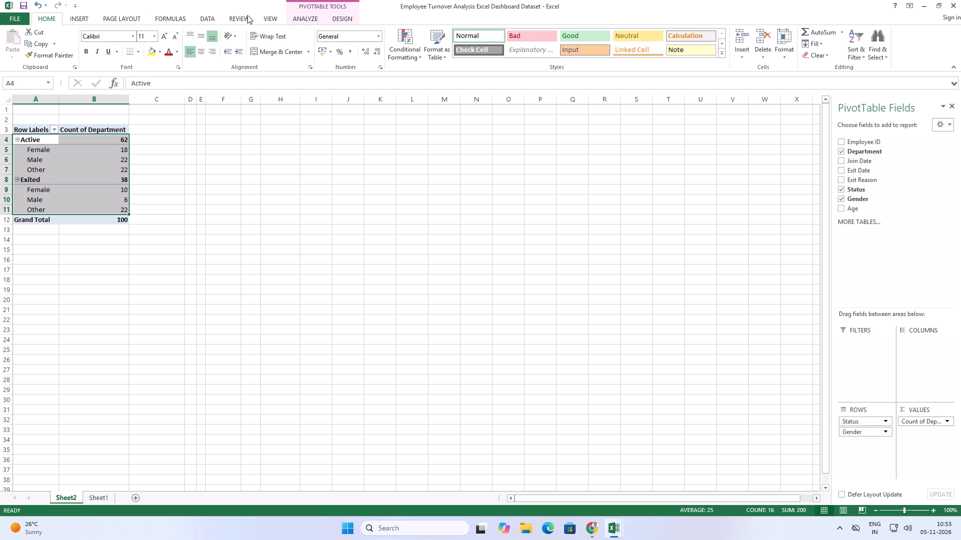
pyautogui.click(79, 18)
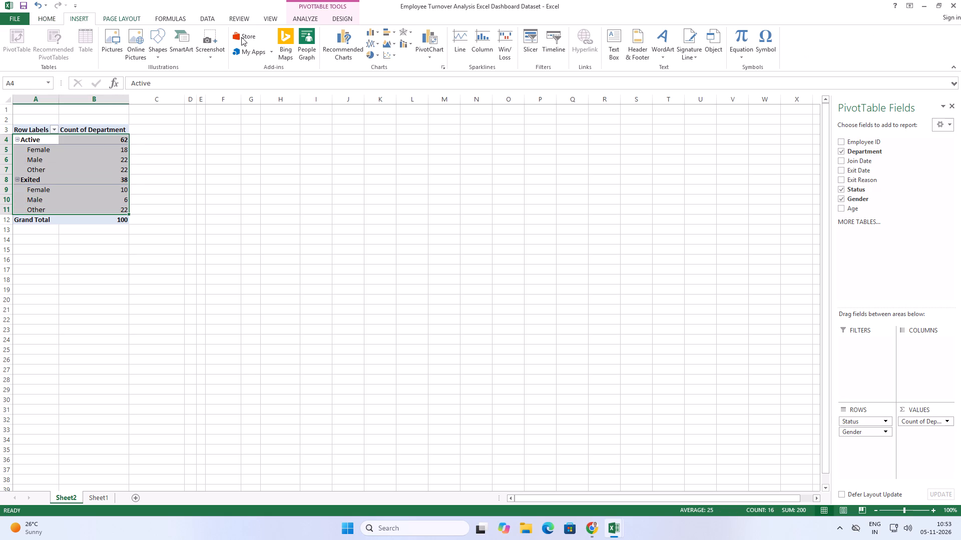
pyautogui.click(378, 57)
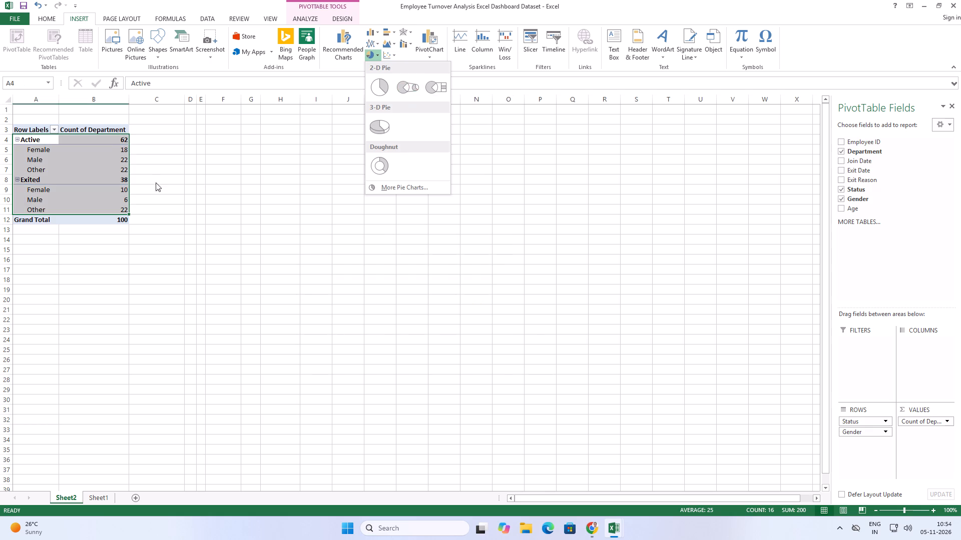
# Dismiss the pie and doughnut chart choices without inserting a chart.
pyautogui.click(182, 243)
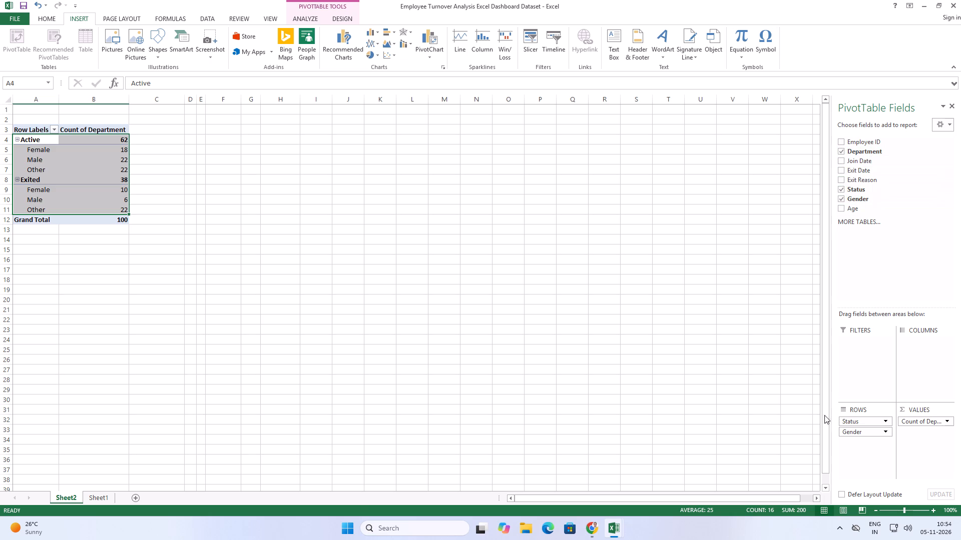
# Switch to Gmail in Chrome and search the mail for "feedback".
pyautogui.click(594, 532)
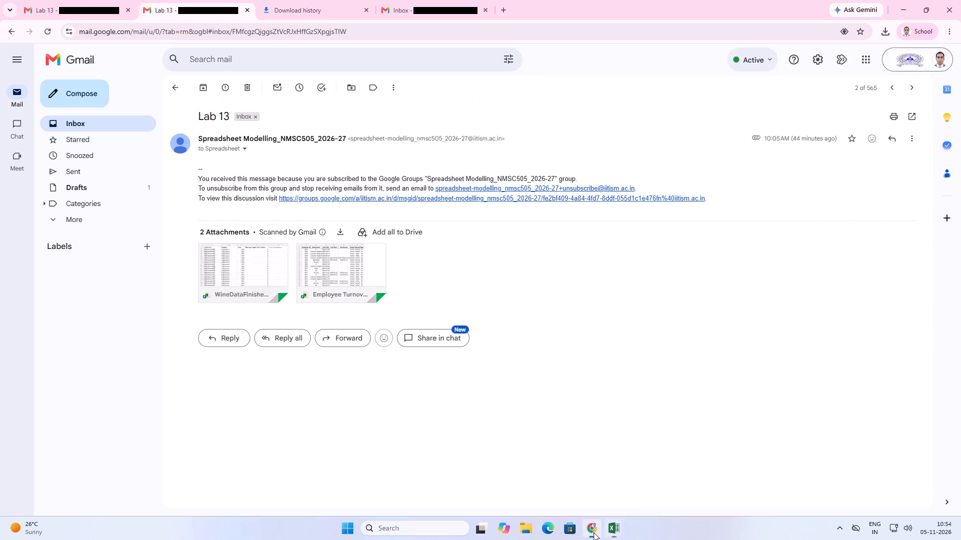
pyautogui.click(205, 65)
pyautogui.click(214, 60)
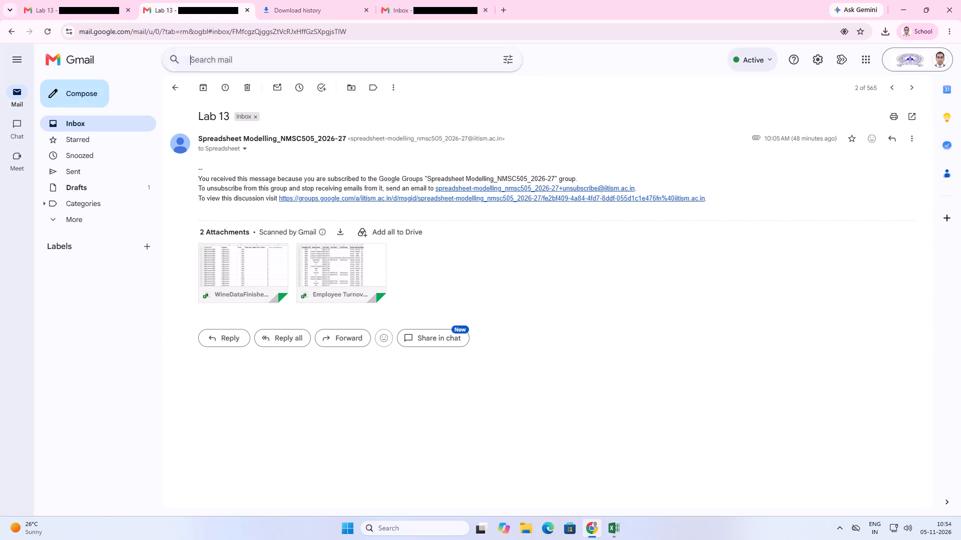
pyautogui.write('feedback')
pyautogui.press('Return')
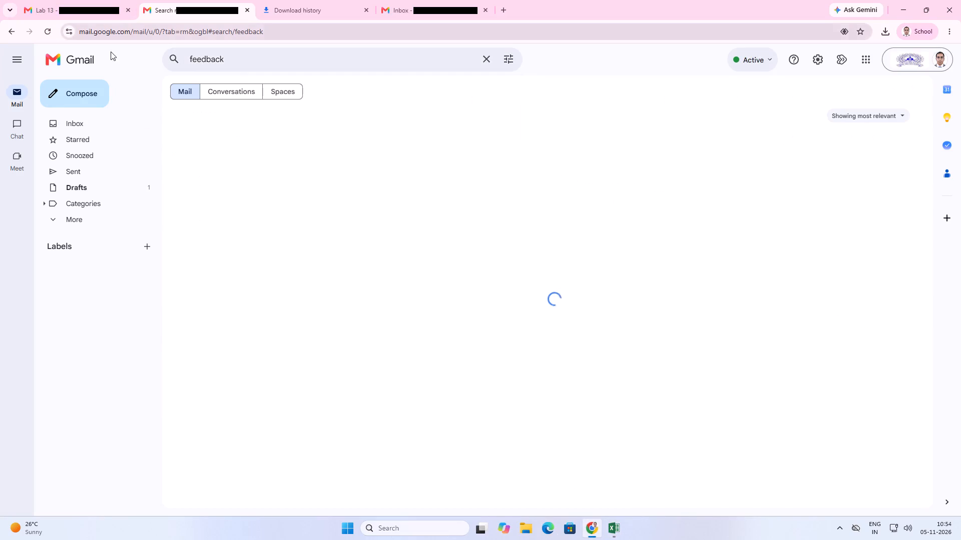
# View the Feedback on Campus Wi-Fi Facility email and return to the search results.
pyautogui.click(255, 173)
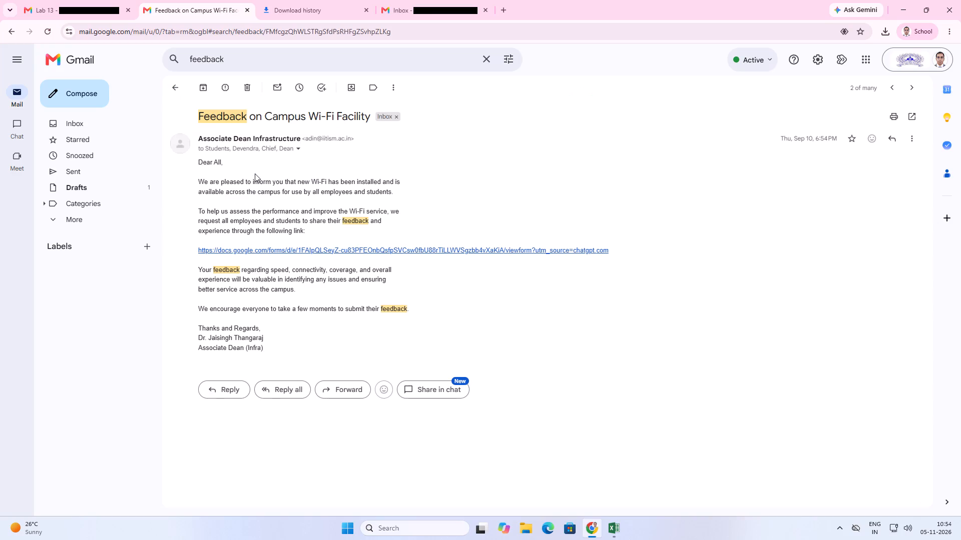
pyautogui.click(177, 82)
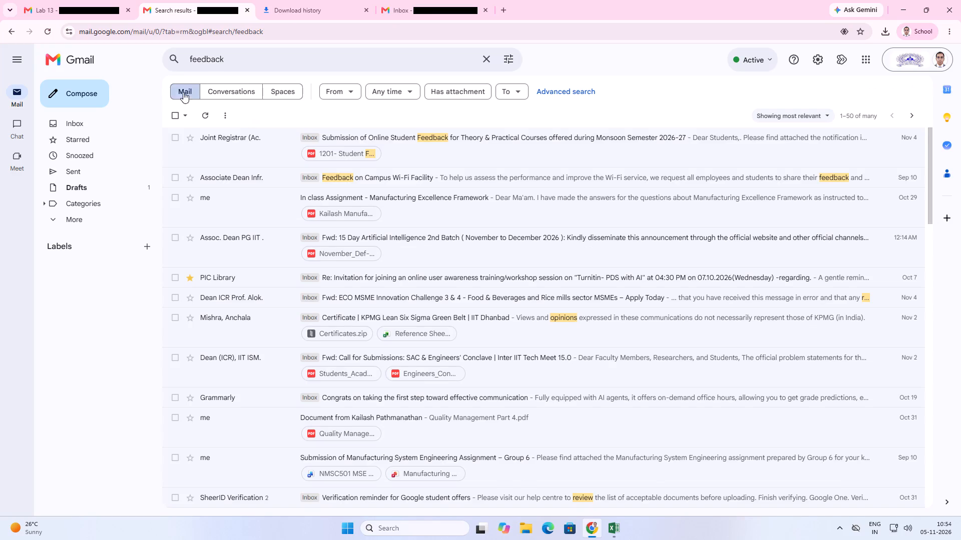
pyautogui.click(239, 148)
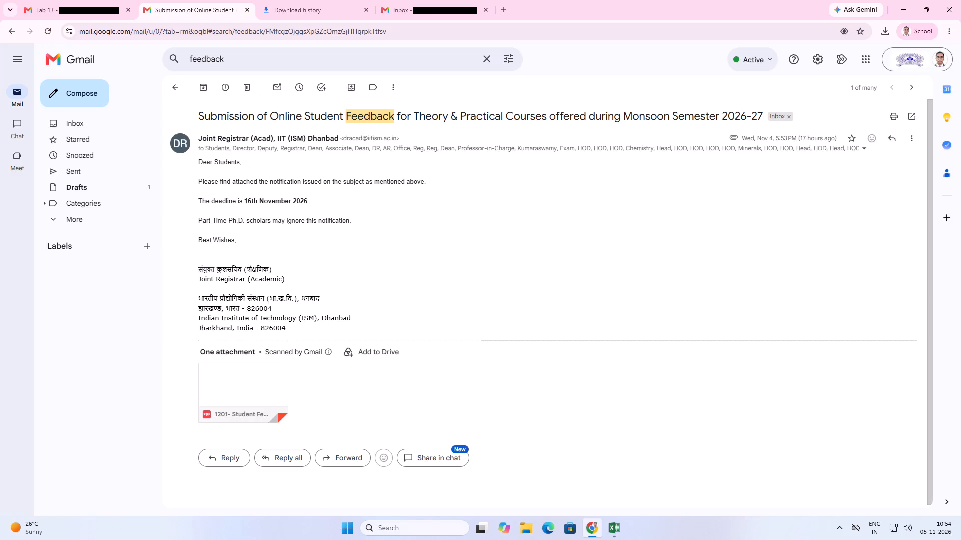
pyautogui.click(239, 384)
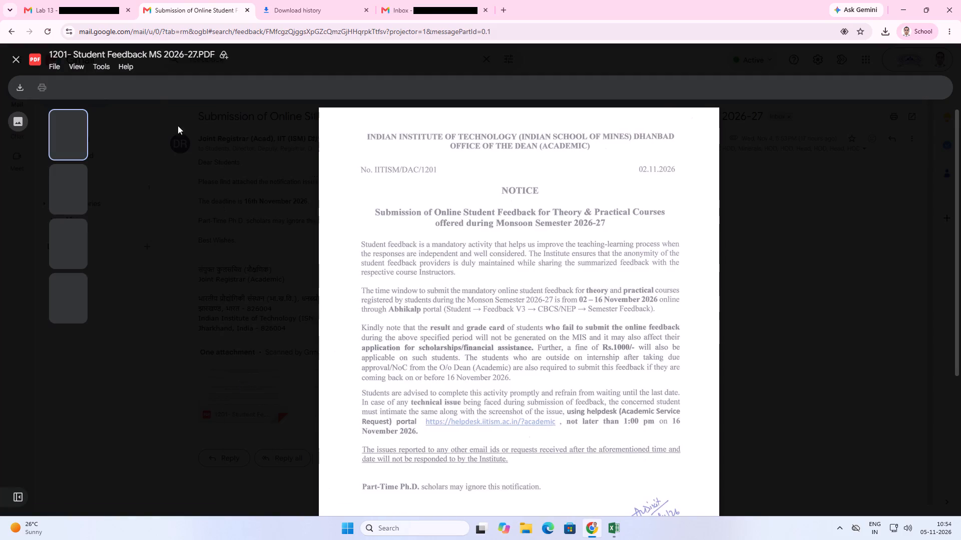
pyautogui.click(12, 60)
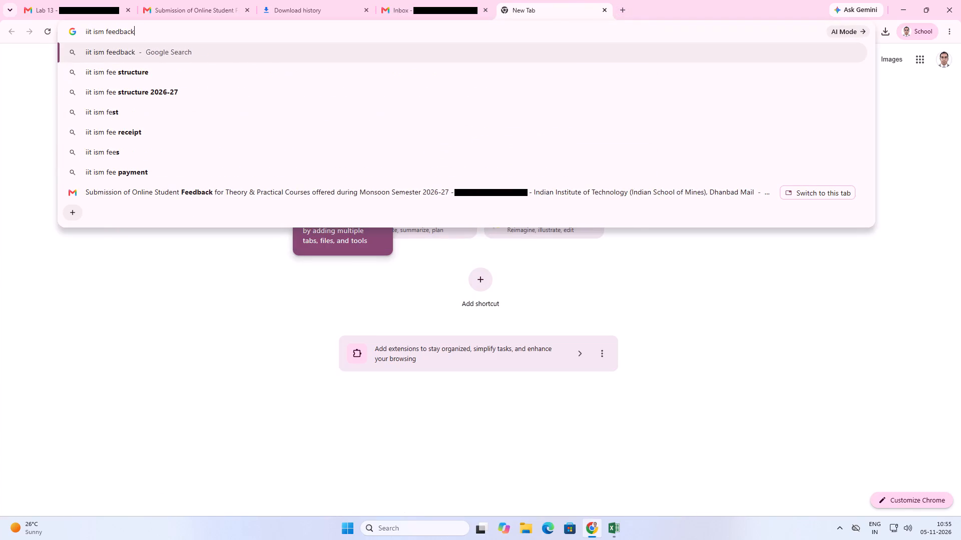
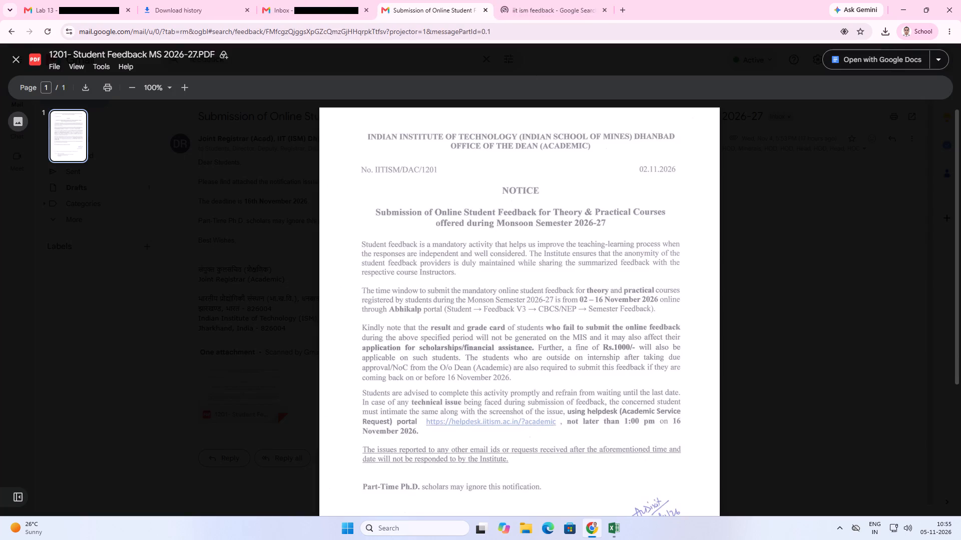
pyautogui.moveTo(447, 308); pyautogui.dragTo(616, 322)
pyautogui.click(513, 0)
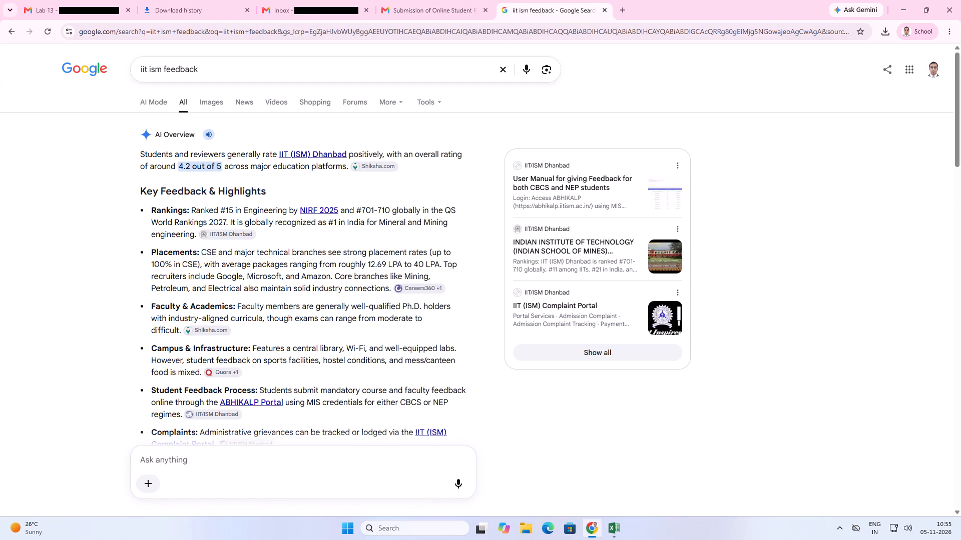
pyautogui.scroll(-5, 279, 275)
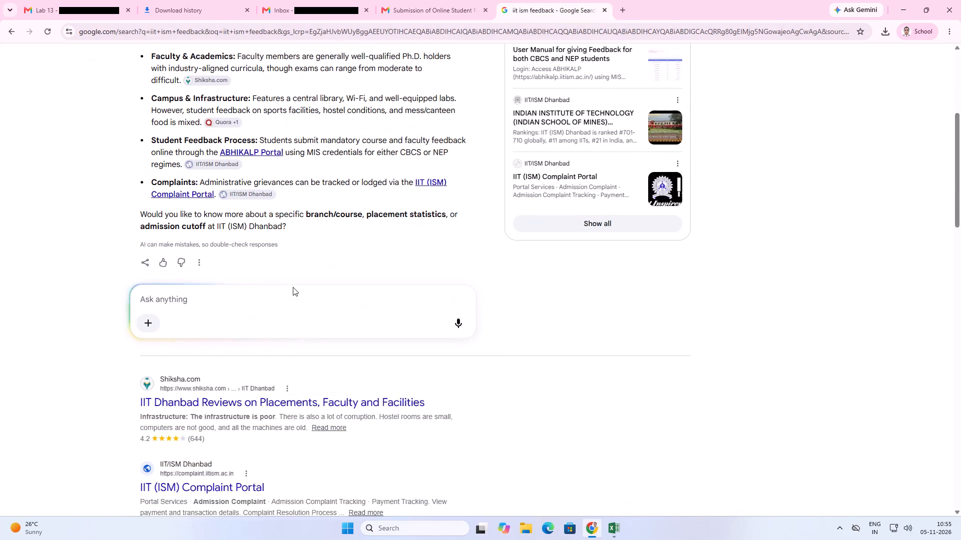
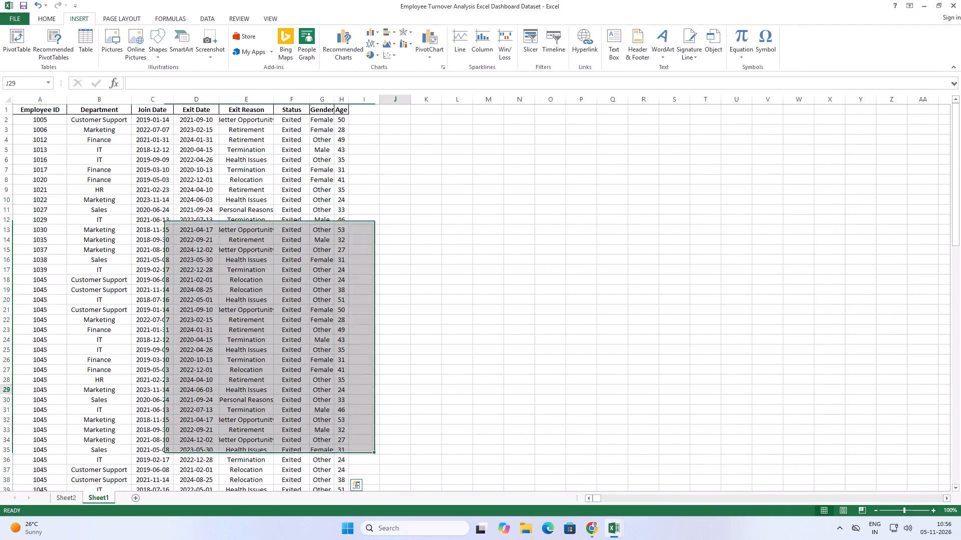
# Auto-fit the Exit Reason column on Sheet1 to its contents, and return to the pivot table on Sheet2.
pyautogui.doubleClick(275, 100)
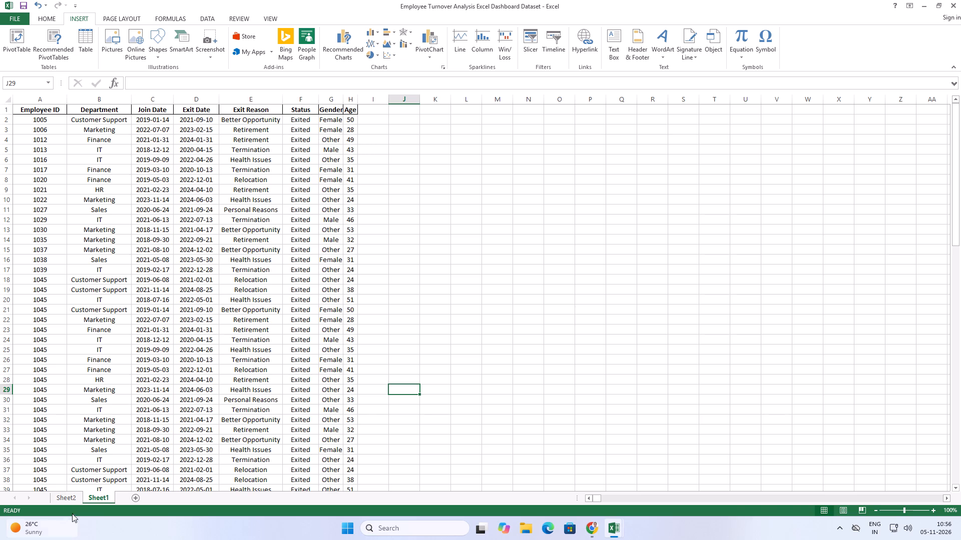
pyautogui.click(69, 498)
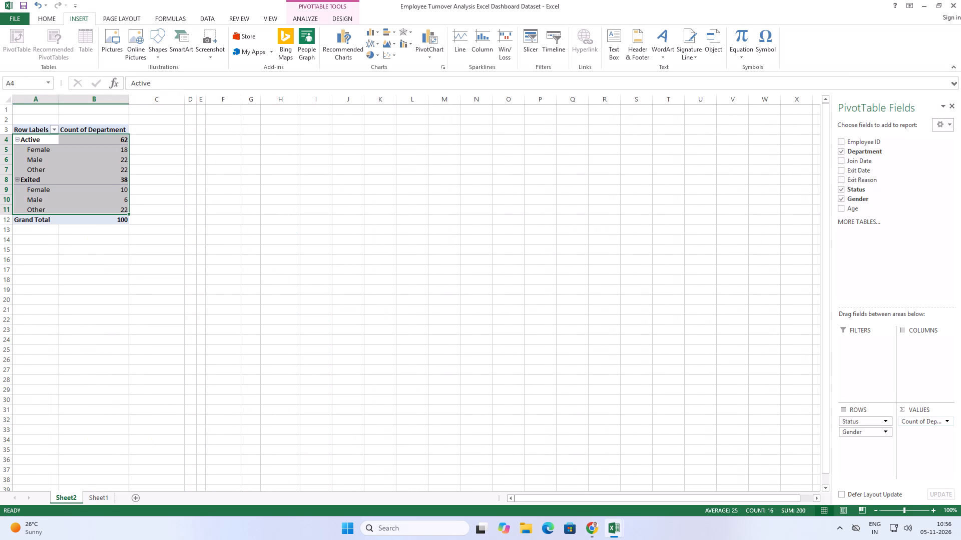
# Move the Department field from values to columns, and add Department again as the pivot table's counted value.
pyautogui.click(945, 422)
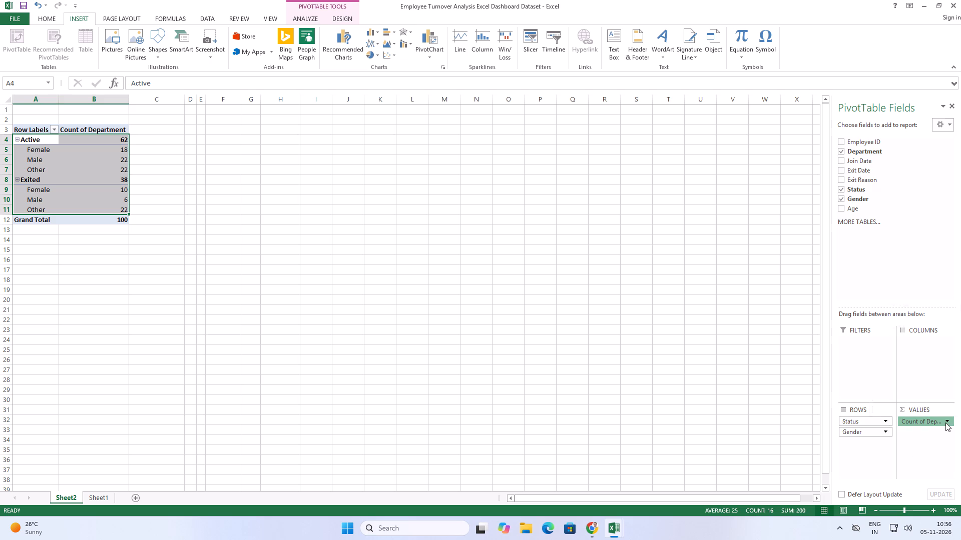
pyautogui.moveTo(935, 421); pyautogui.dragTo(935, 422)
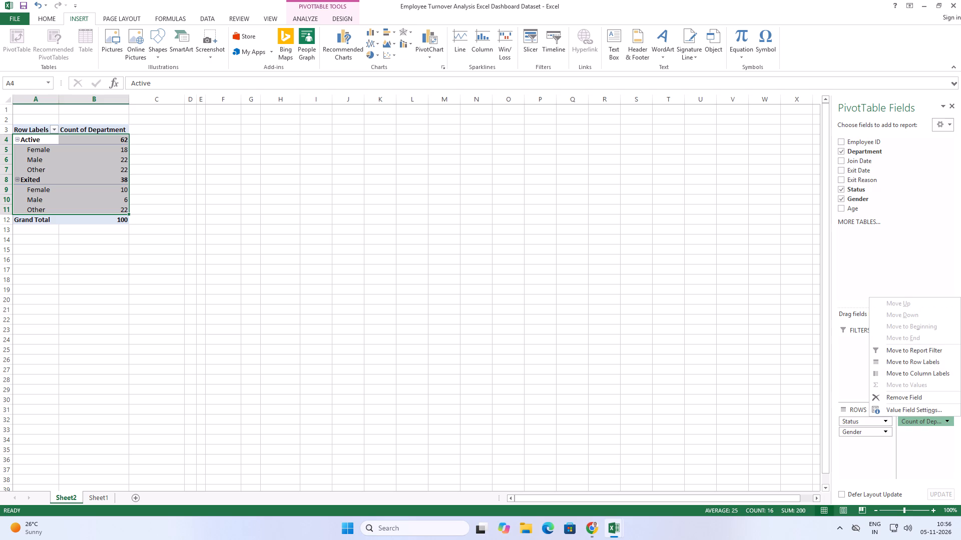
pyautogui.moveTo(935, 422); pyautogui.dragTo(933, 344)
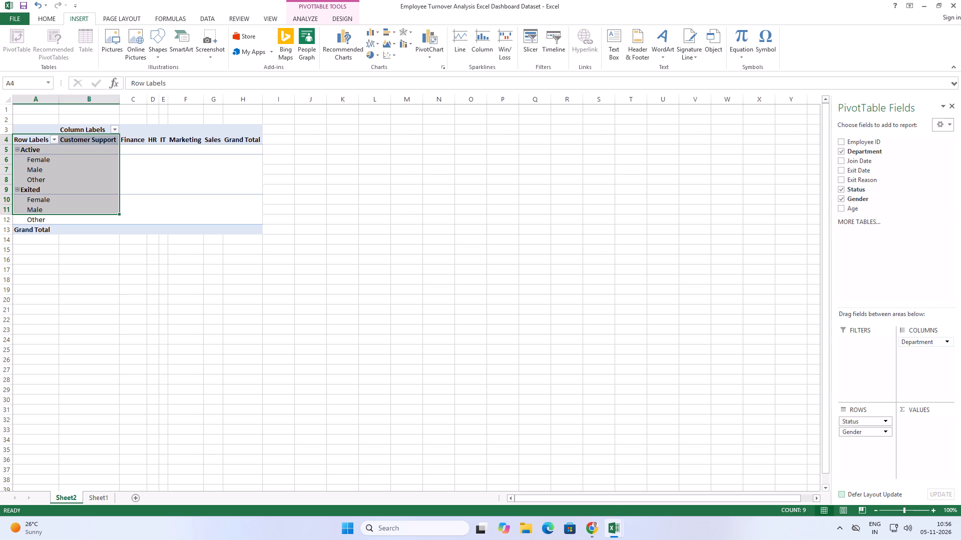
pyautogui.moveTo(861, 155); pyautogui.dragTo(935, 315)
pyautogui.moveTo(935, 315); pyautogui.dragTo(920, 431)
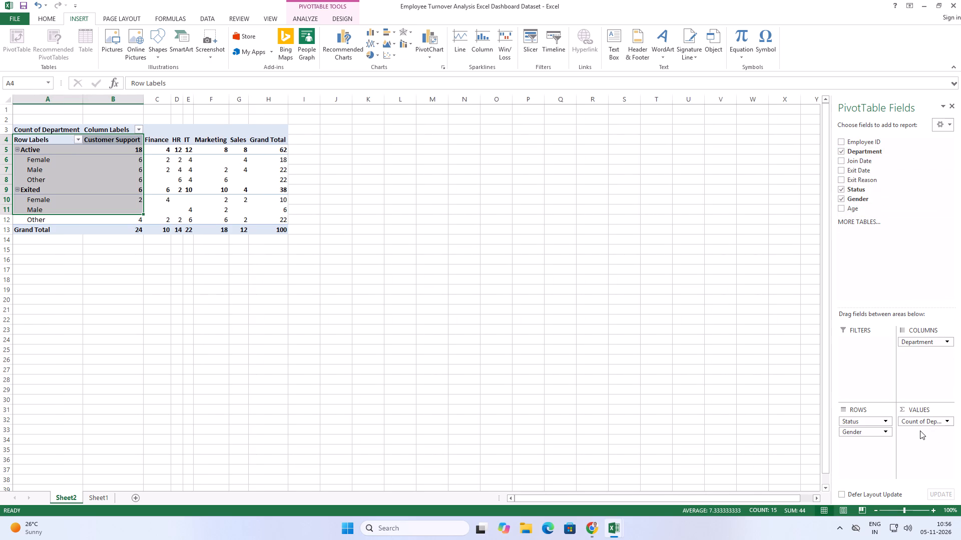
pyautogui.click(524, 286)
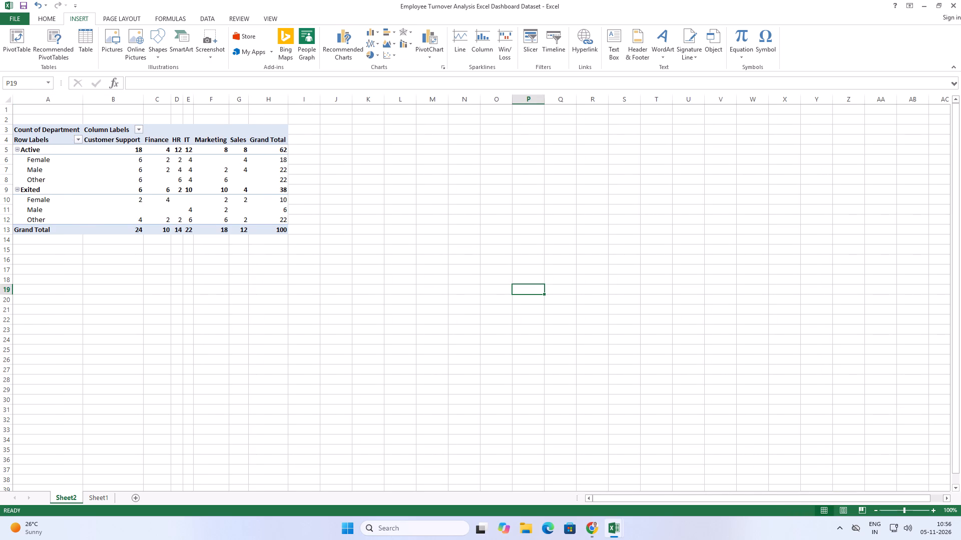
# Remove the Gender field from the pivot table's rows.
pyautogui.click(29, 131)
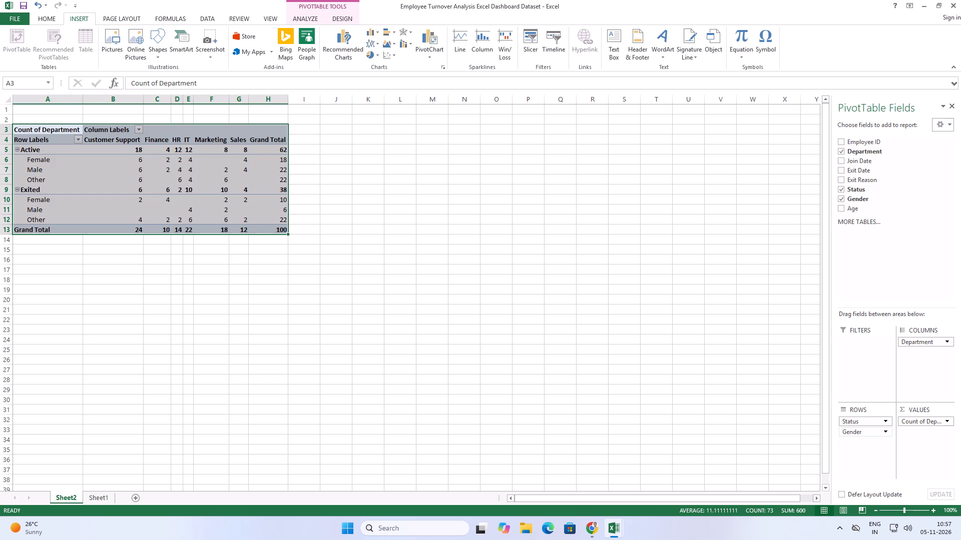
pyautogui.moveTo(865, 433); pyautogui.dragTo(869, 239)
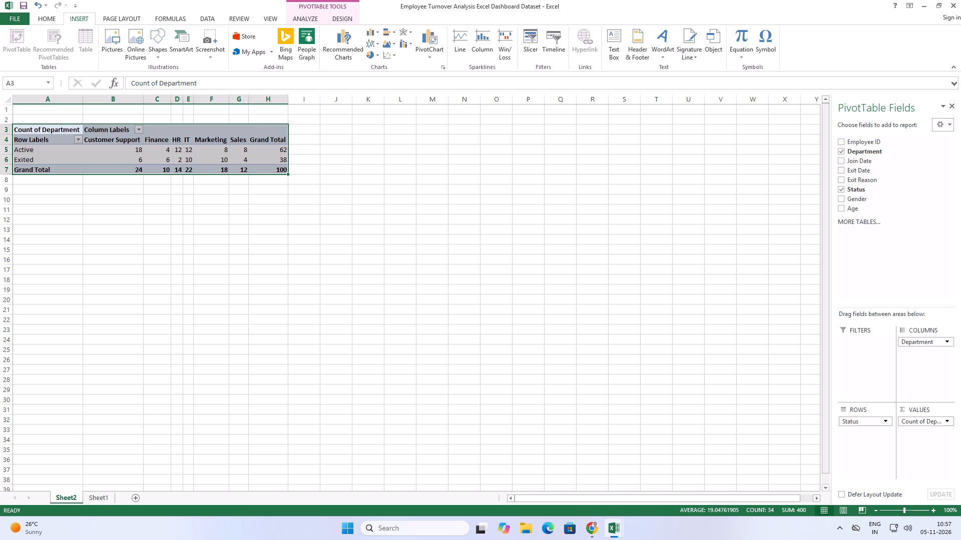
# Check the source data on Sheet1, and rename the pivot table's Column Labels heading on Sheet2 as Department.
pyautogui.click(100, 503)
pyautogui.scroll(-3, 144, 395)
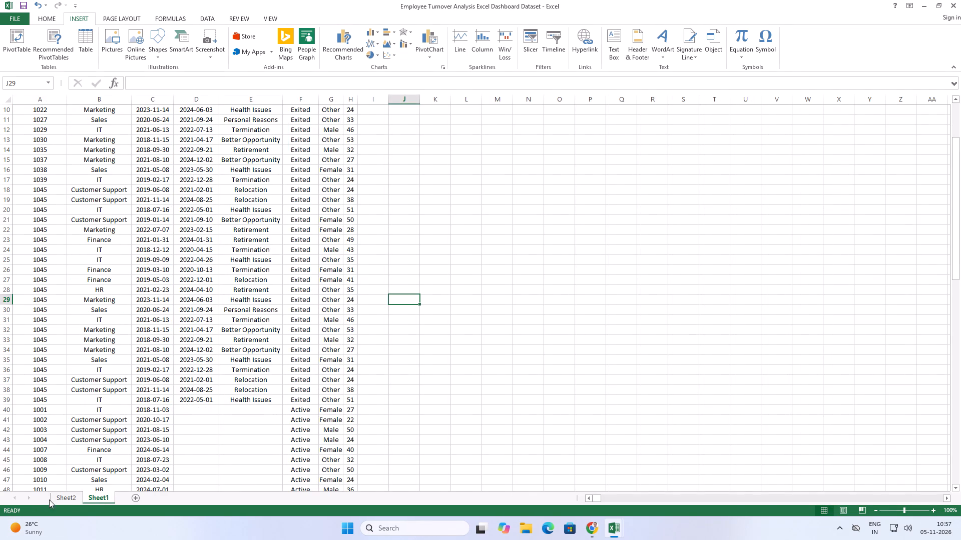
pyautogui.click(57, 498)
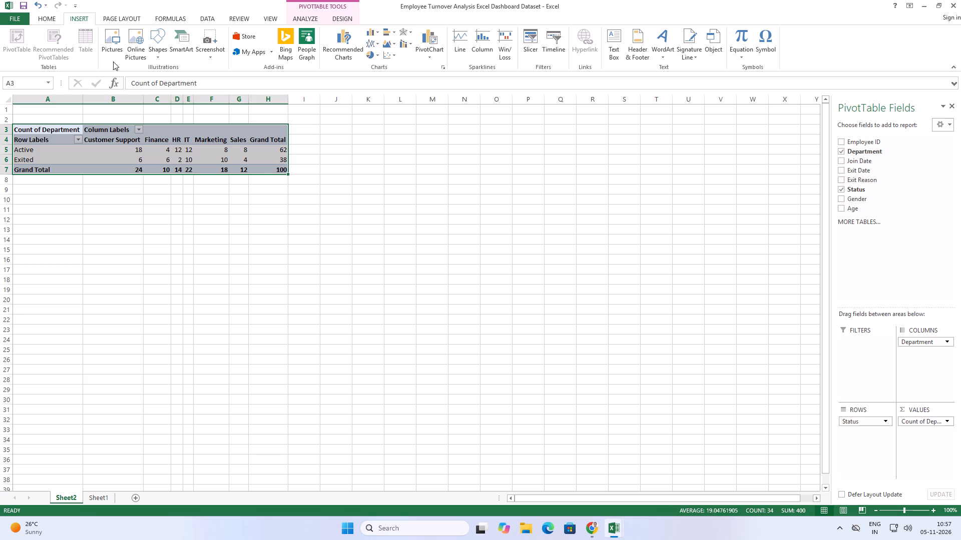
pyautogui.doubleClick(113, 129)
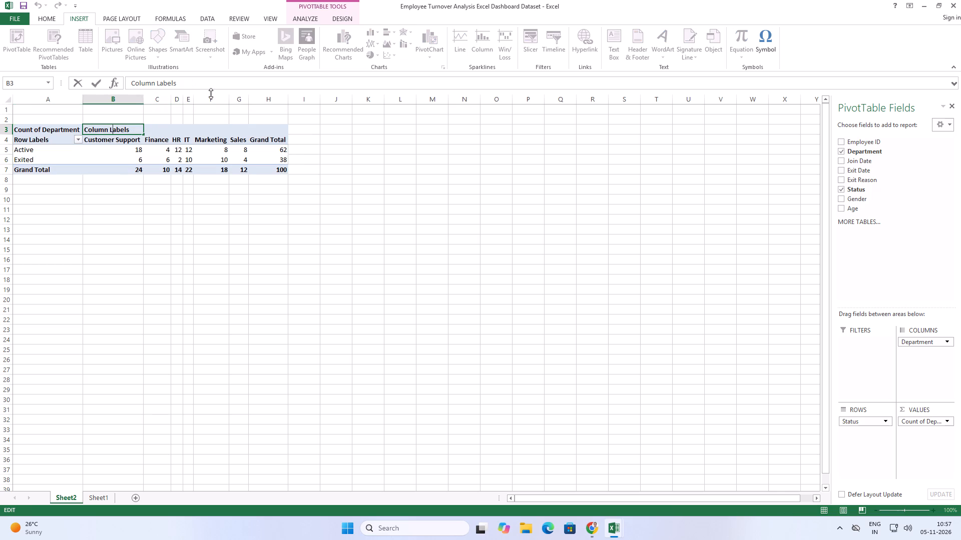
pyautogui.moveTo(196, 84); pyautogui.dragTo(130, 86)
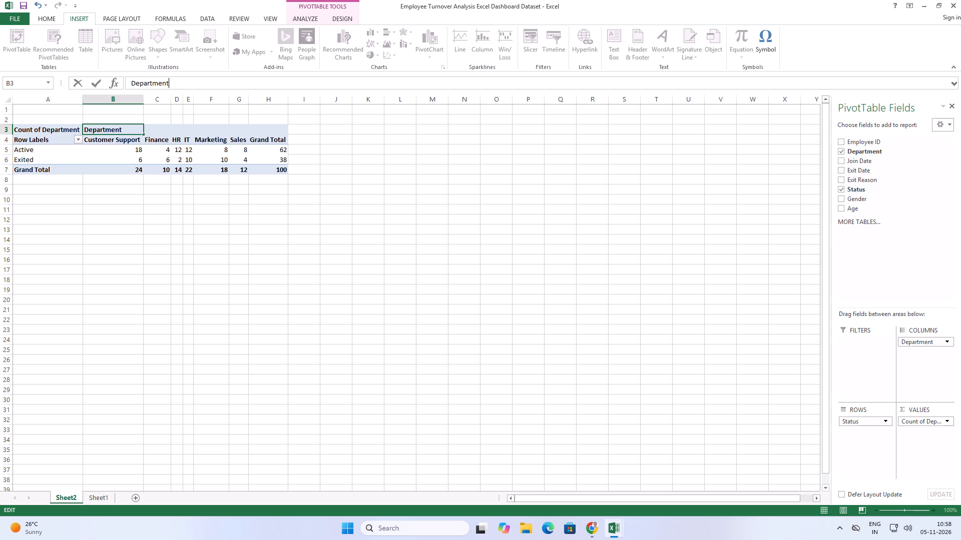
pyautogui.press('Return')
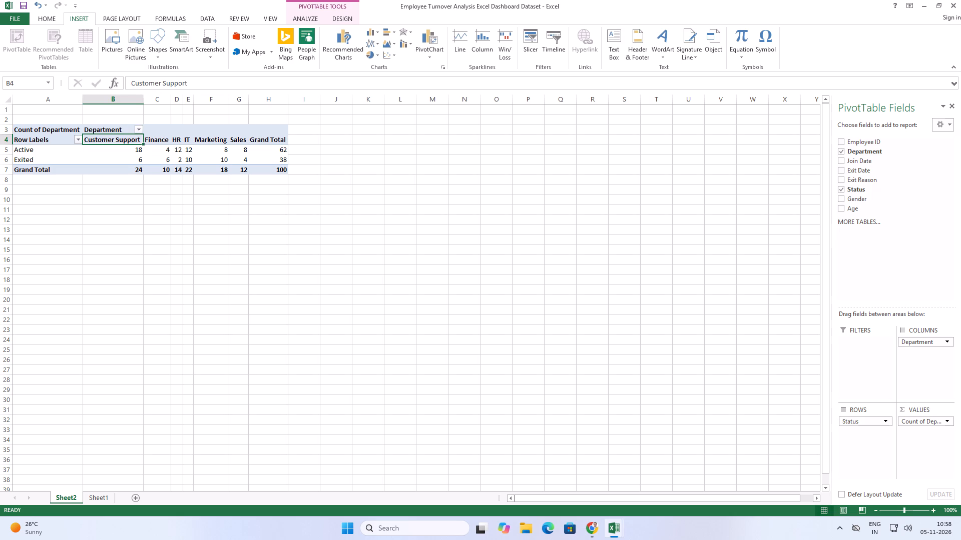
# Try to leave the Count of Department heading in A3 blank, and rename it as a single period.
pyautogui.doubleClick(50, 131)
pyautogui.moveTo(209, 81); pyautogui.dragTo(207, 81)
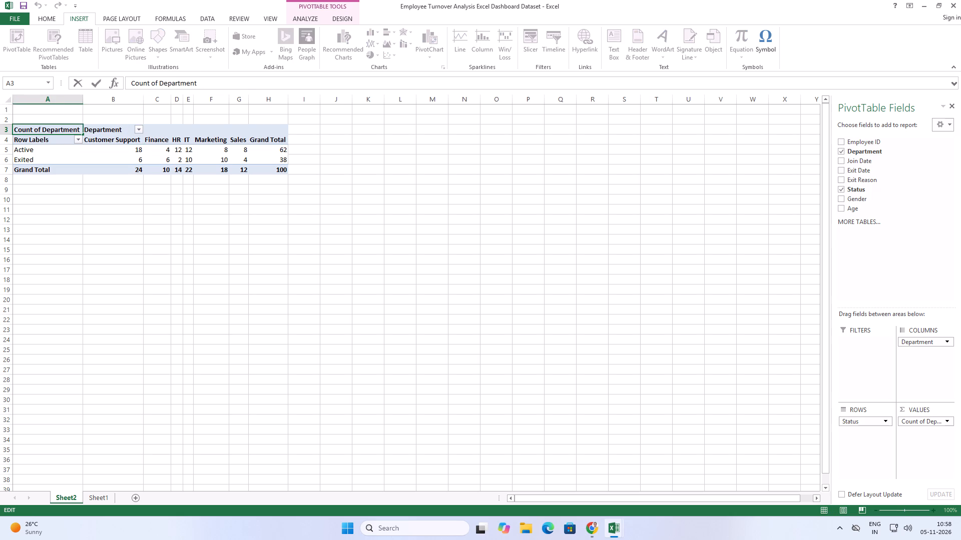
pyautogui.moveTo(207, 81); pyautogui.dragTo(127, 83)
pyautogui.press('BackSpace')
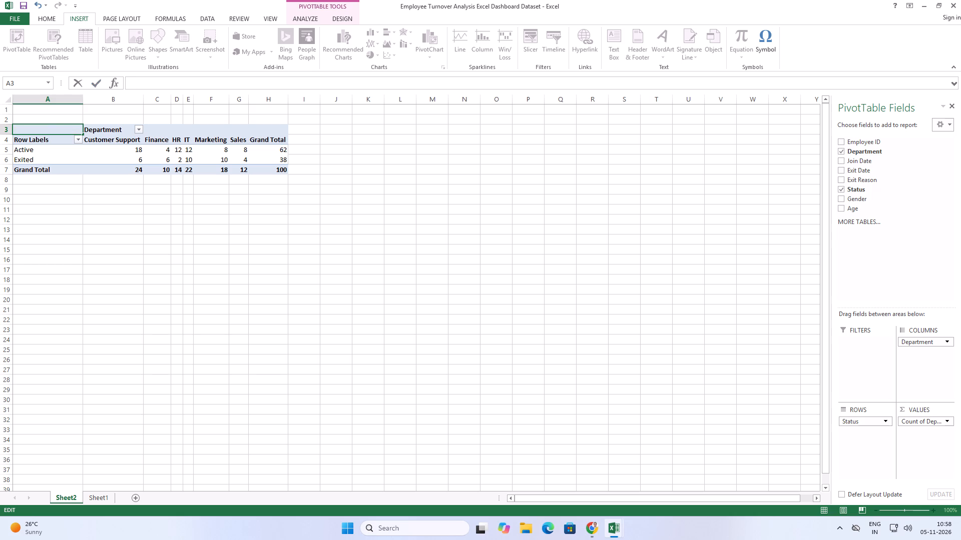
pyautogui.click(201, 328)
pyautogui.click(475, 286)
pyautogui.moveTo(860, 205); pyautogui.dragTo(867, 211)
pyautogui.click(854, 209)
pyautogui.moveTo(853, 200); pyautogui.dragTo(865, 214)
pyautogui.click(739, 201)
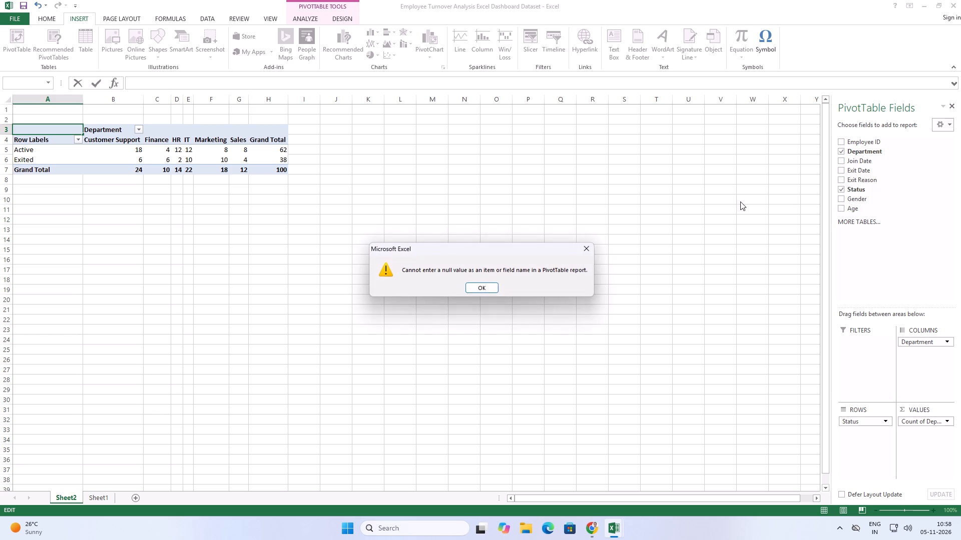
pyautogui.click(488, 287)
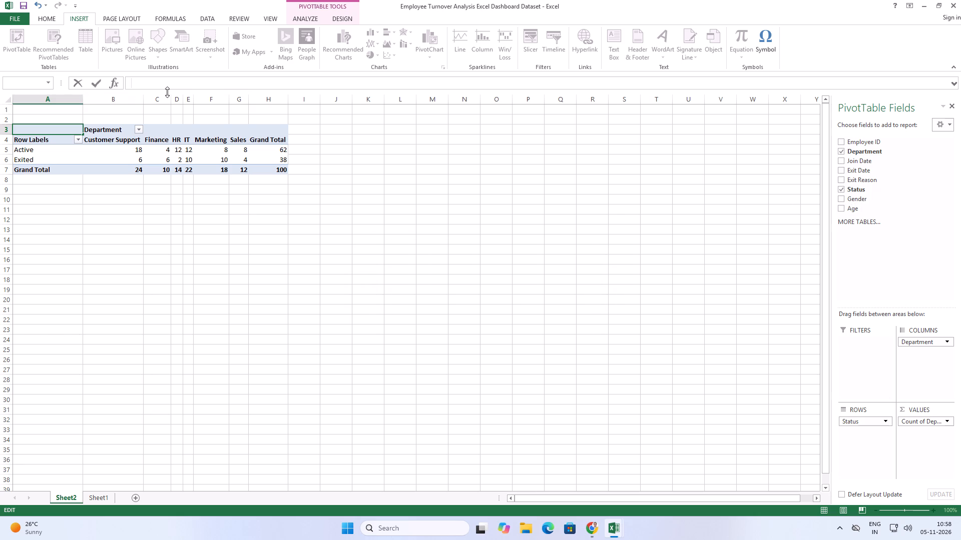
pyautogui.click(199, 127)
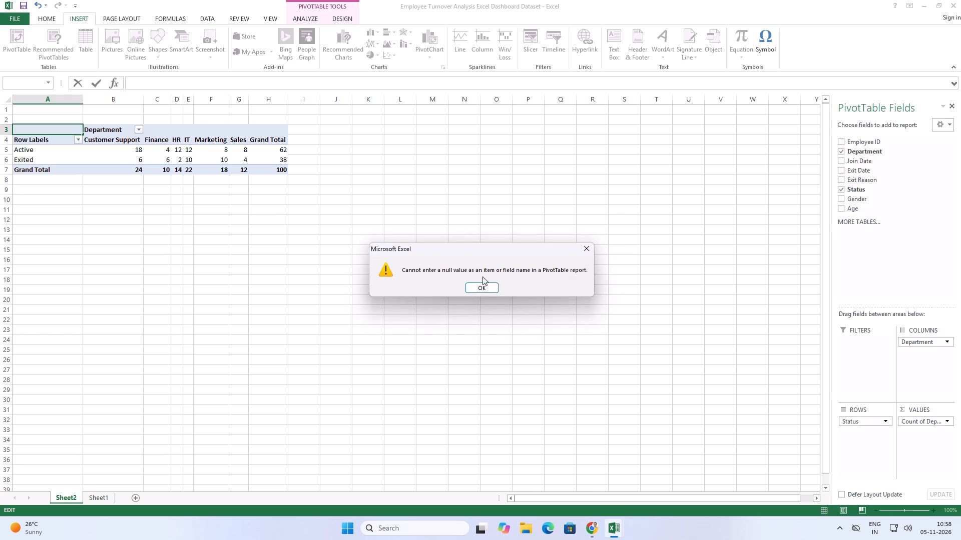
pyautogui.click(483, 283)
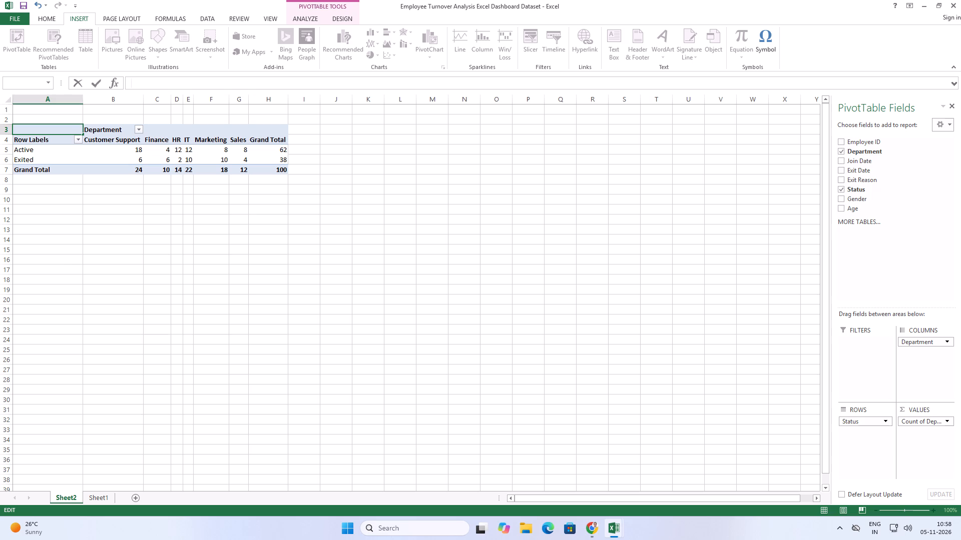
pyautogui.press('.')
pyautogui.press('Return')
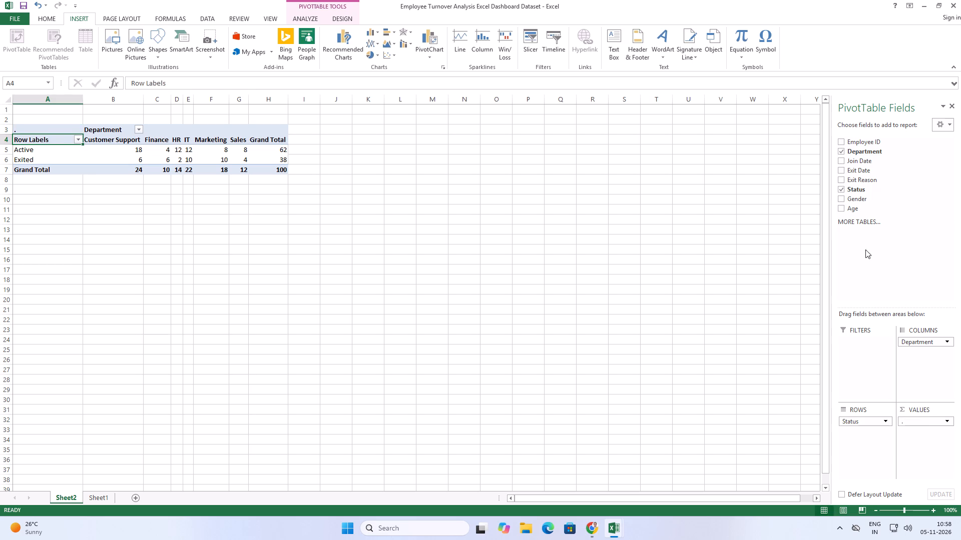
# Try the Gender field under Department in the pivot table's columns, and place it under Status in the rows.
pyautogui.moveTo(861, 199); pyautogui.dragTo(867, 417)
pyautogui.moveTo(867, 417); pyautogui.dragTo(921, 366)
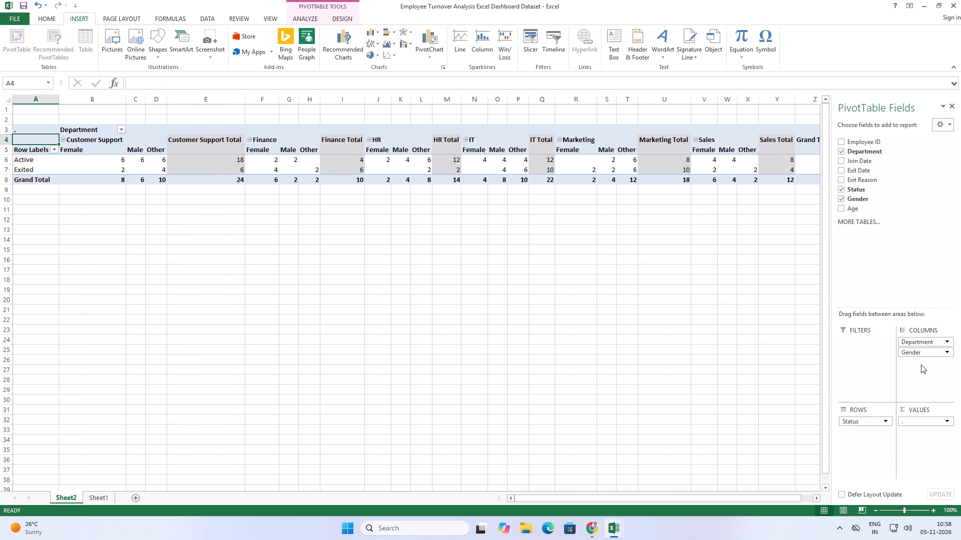
pyautogui.moveTo(919, 353); pyautogui.dragTo(876, 425)
pyautogui.moveTo(876, 425); pyautogui.dragTo(866, 439)
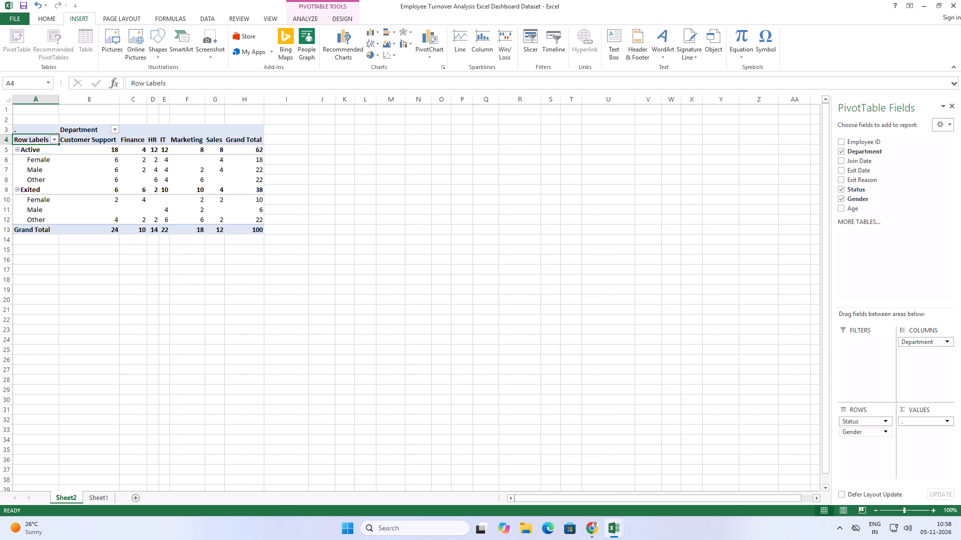
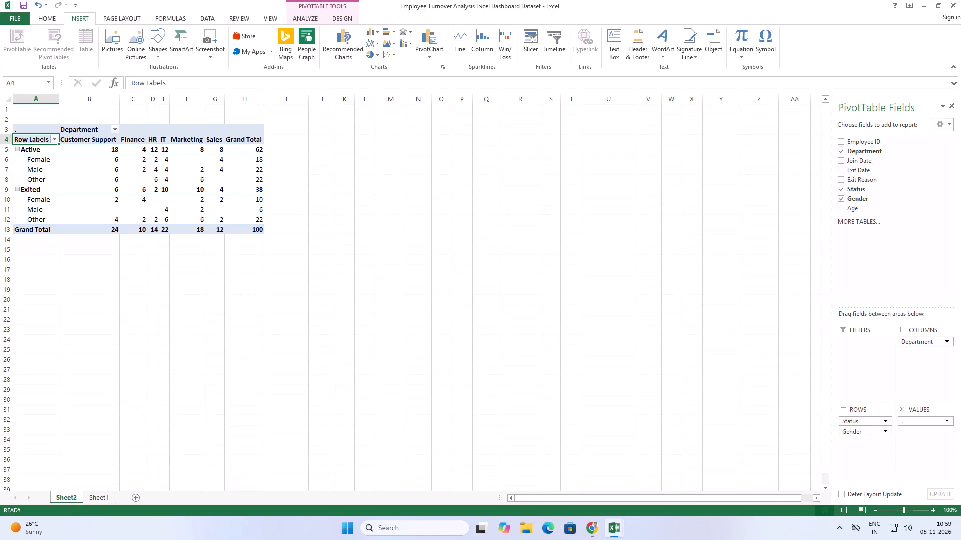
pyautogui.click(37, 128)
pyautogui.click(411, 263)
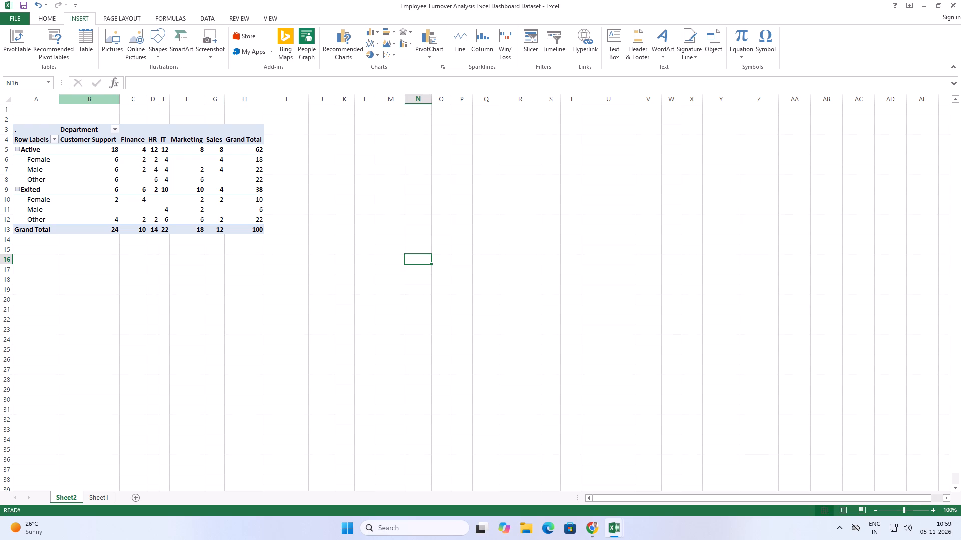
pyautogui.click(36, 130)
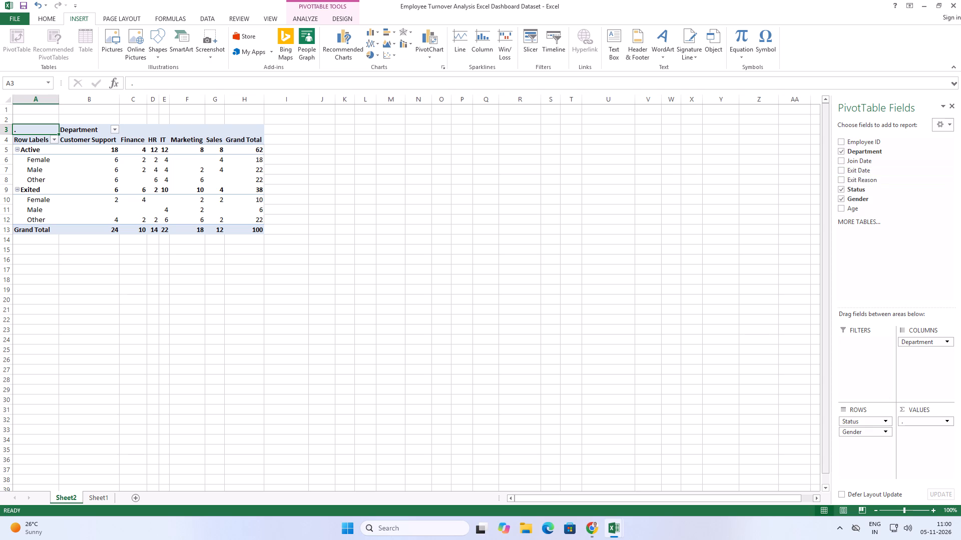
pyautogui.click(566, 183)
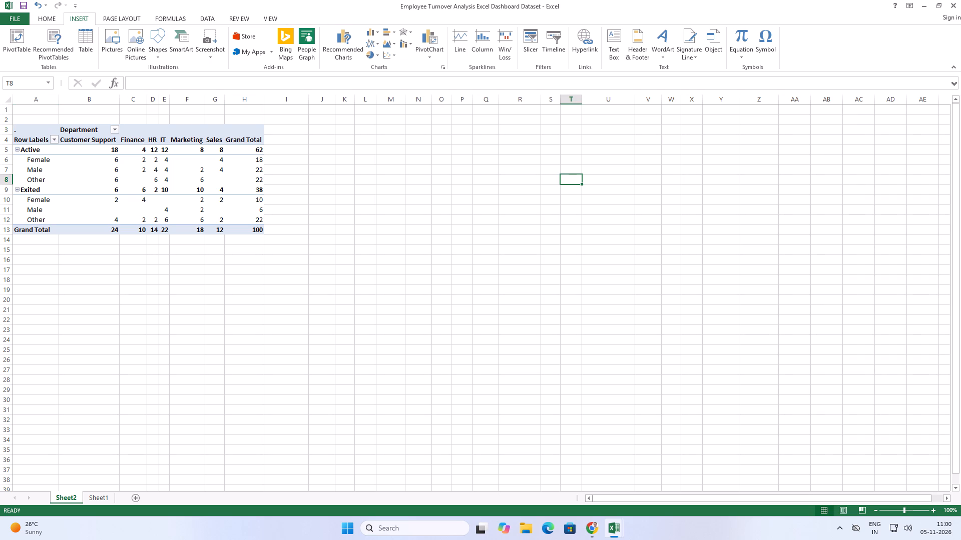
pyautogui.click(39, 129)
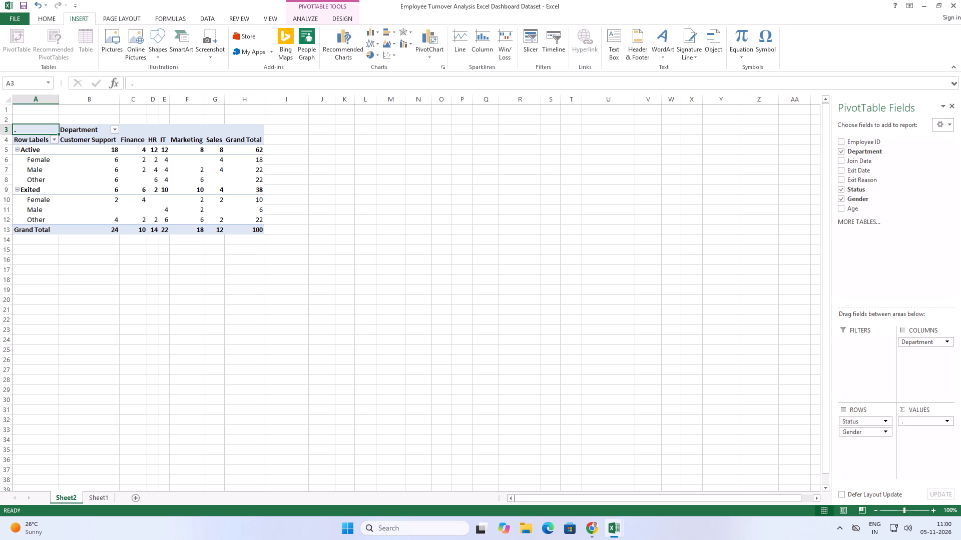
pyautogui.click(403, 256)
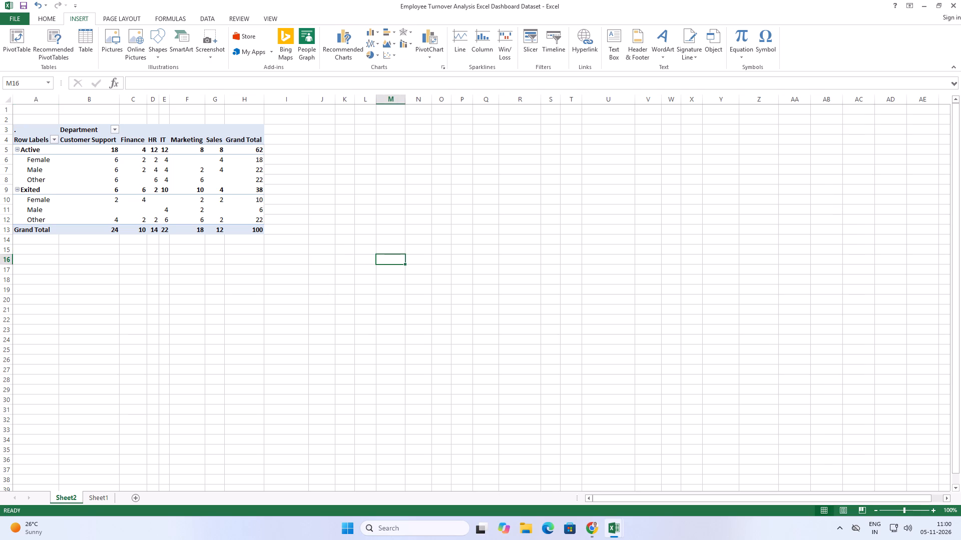
# Create a second pivot table from all of Sheet1's data, placed in cell B22 of Sheet2.
pyautogui.click(90, 499)
pyautogui.scroll(4, 111, 187)
pyautogui.scroll(-1, 115, 173)
pyautogui.scroll(4, 115, 171)
pyautogui.click(48, 113)
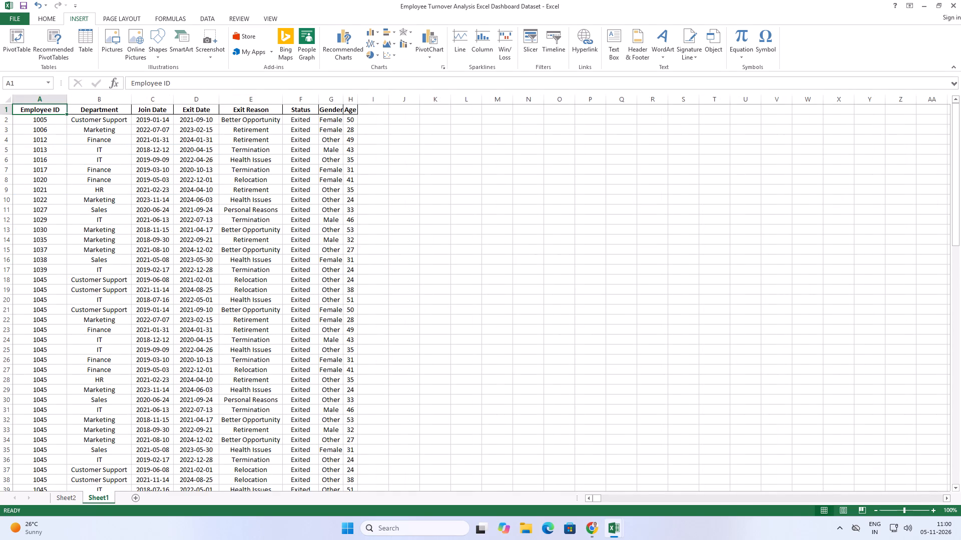
pyautogui.hotkey('ctrl', 'a')
pyautogui.click(17, 45)
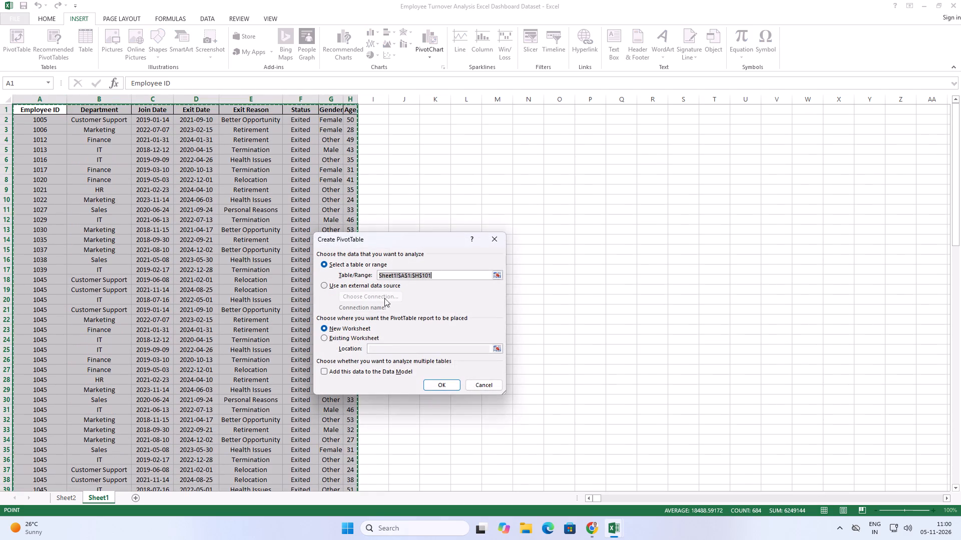
pyautogui.click(326, 338)
pyautogui.click(76, 502)
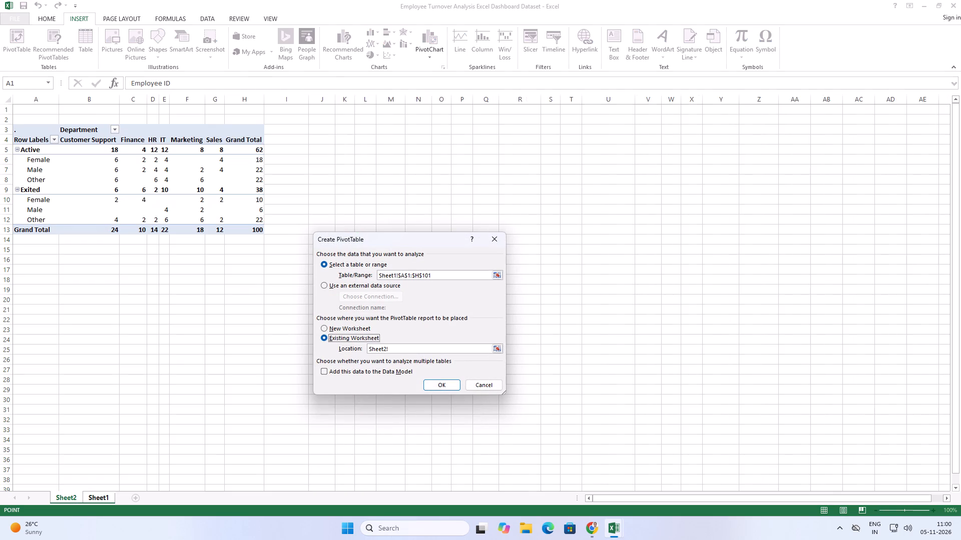
pyautogui.click(85, 316)
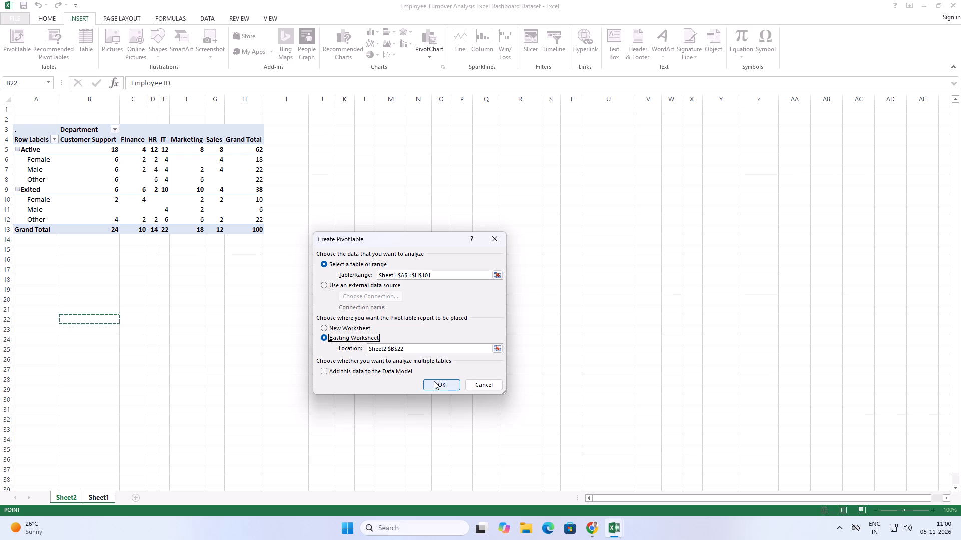
pyautogui.click(434, 381)
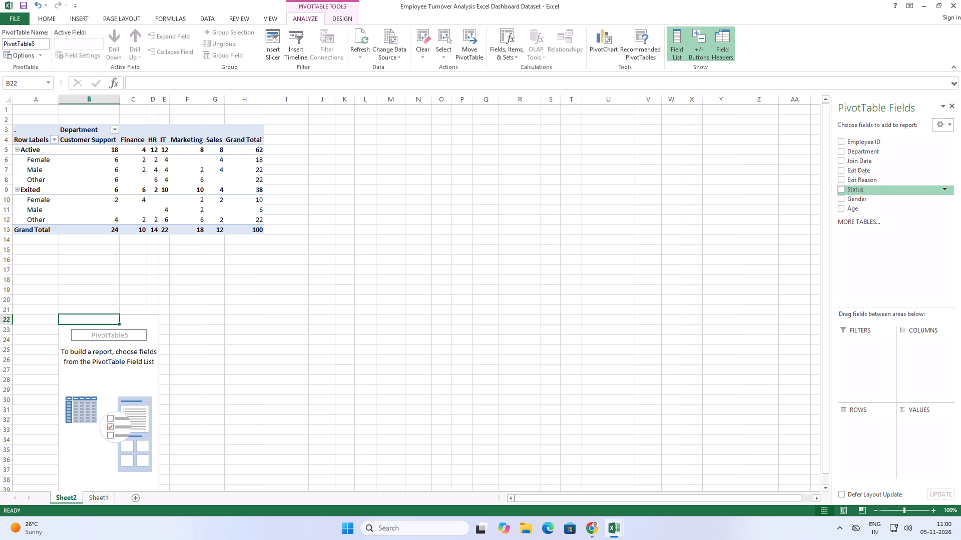
# Try Status and Exit Reason in different areas of the new pivot table, settling on Status in rows and Exit Reason in columns.
pyautogui.moveTo(874, 188); pyautogui.dragTo(861, 427)
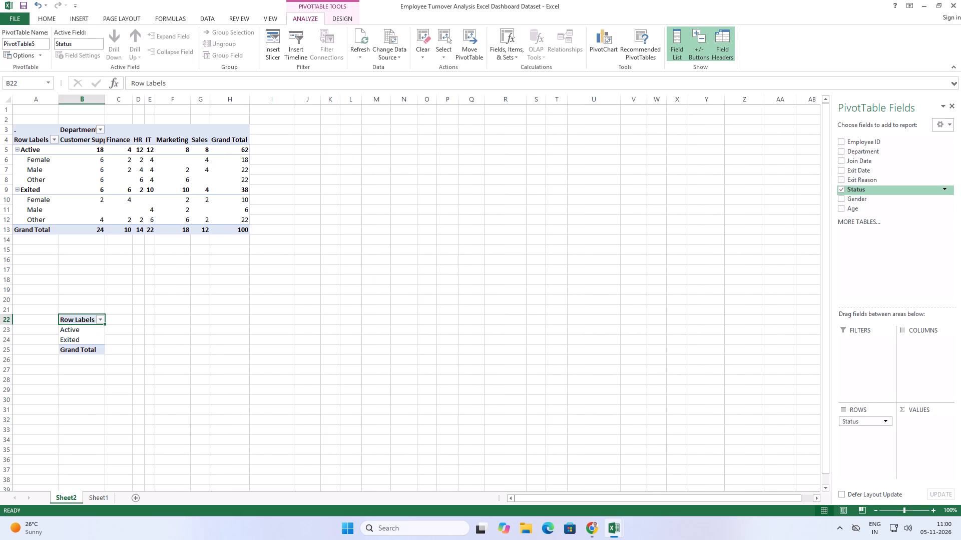
pyautogui.moveTo(865, 421); pyautogui.dragTo(930, 354)
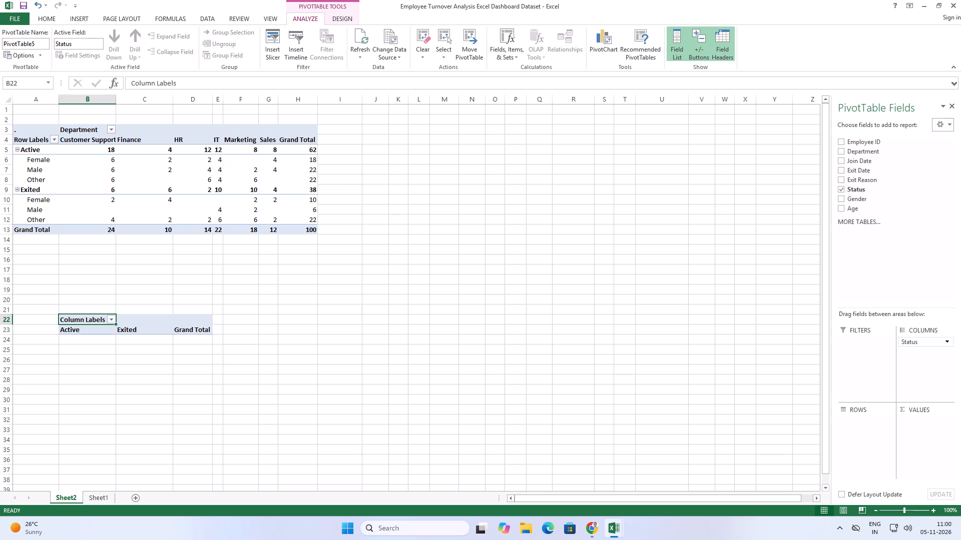
pyautogui.moveTo(925, 342); pyautogui.dragTo(893, 383)
pyautogui.moveTo(893, 383); pyautogui.dragTo(851, 429)
pyautogui.moveTo(878, 179); pyautogui.dragTo(915, 300)
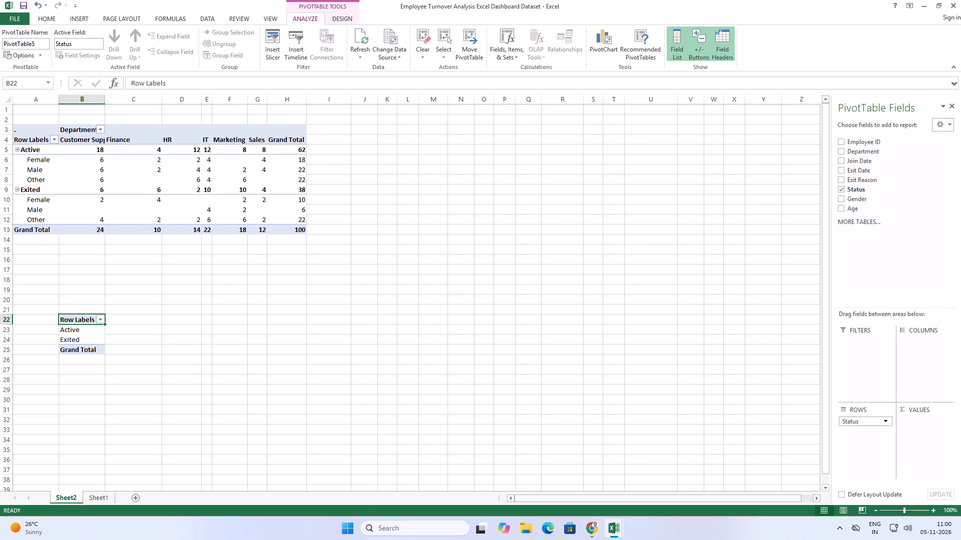
pyautogui.moveTo(915, 300); pyautogui.dragTo(927, 344)
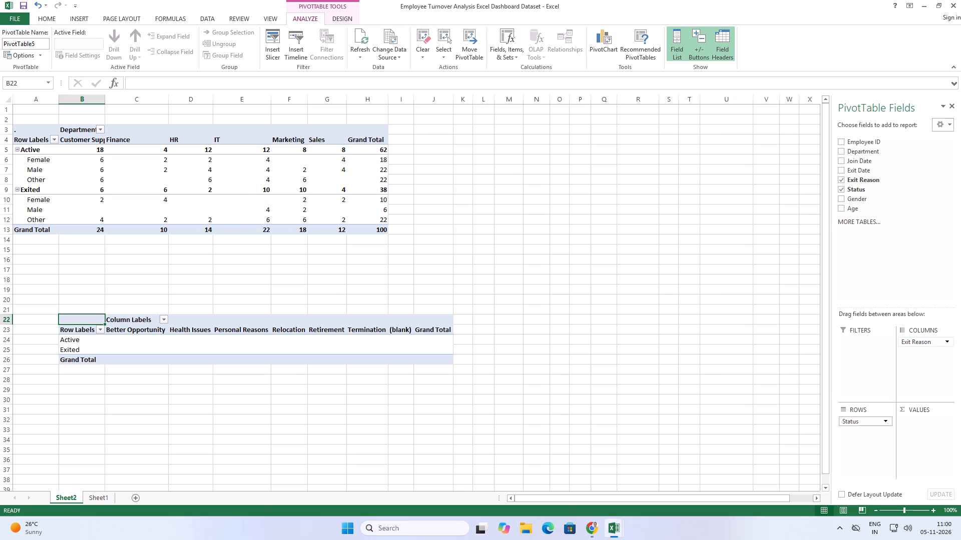
pyautogui.moveTo(927, 344); pyautogui.dragTo(921, 424)
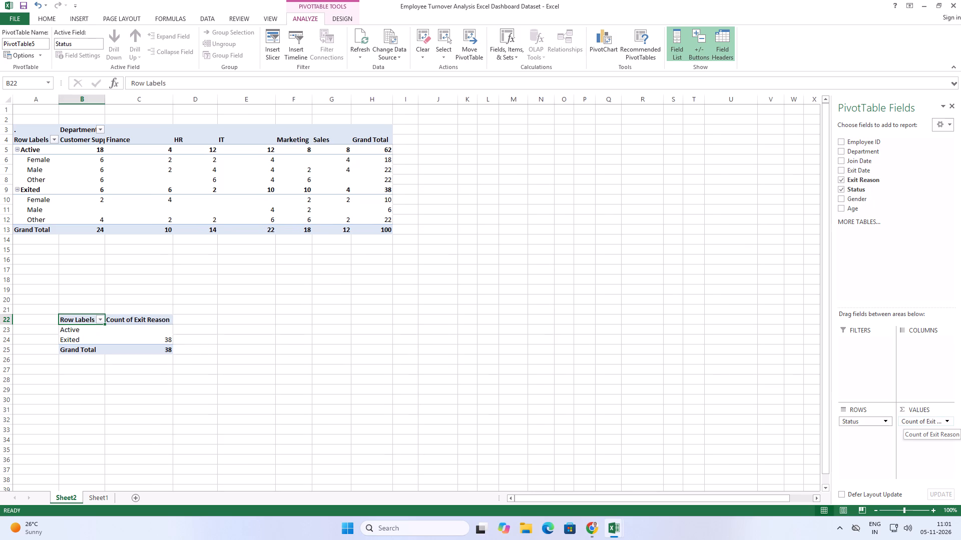
pyautogui.moveTo(922, 422); pyautogui.dragTo(936, 350)
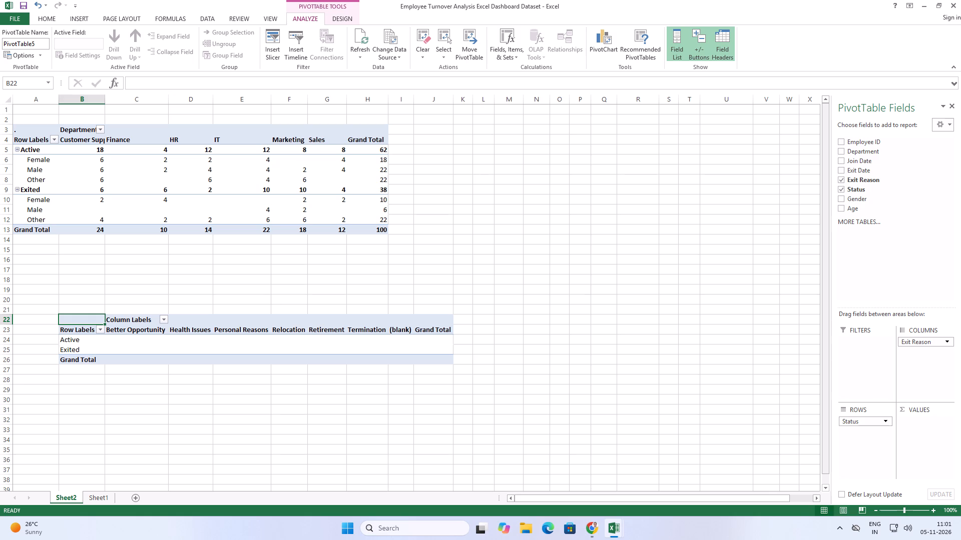
# Filter the new pivot table's row labels to exclude the Active status.
pyautogui.click(101, 331)
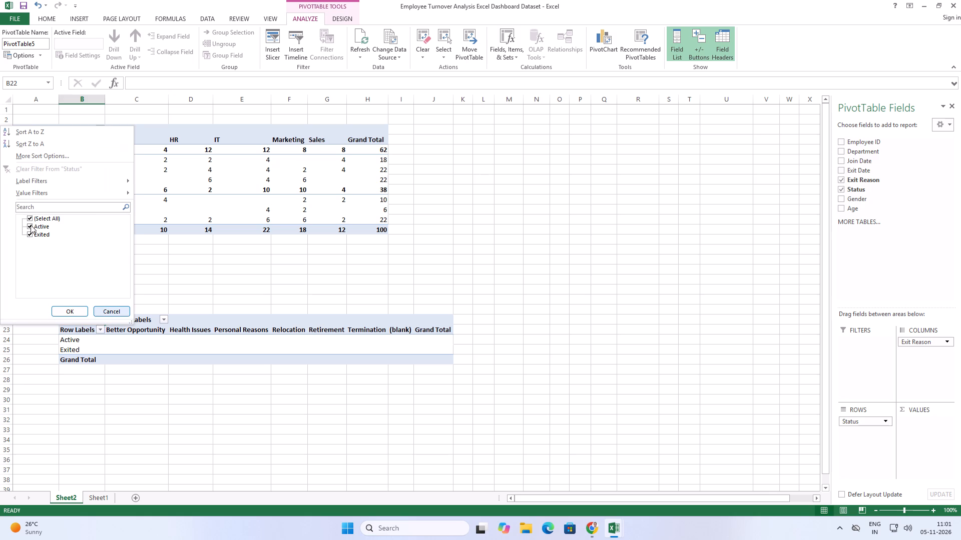
pyautogui.click(30, 226)
pyautogui.click(61, 309)
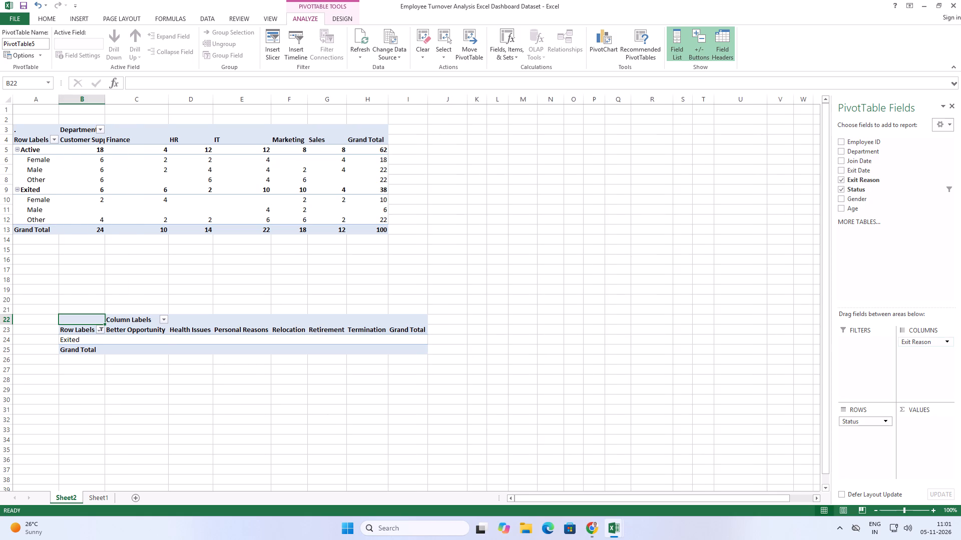
# Add a count of Exit Reason to the new pivot table's values, and place Gender under Status in its rows.
pyautogui.moveTo(873, 178); pyautogui.dragTo(925, 435)
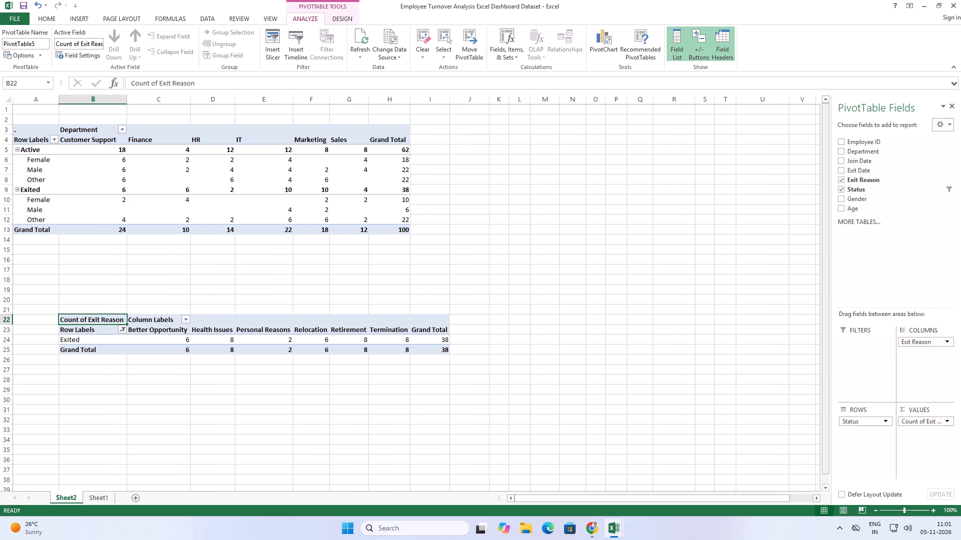
pyautogui.moveTo(881, 197); pyautogui.dragTo(902, 226)
pyautogui.moveTo(902, 226); pyautogui.dragTo(895, 419)
pyautogui.moveTo(895, 419); pyautogui.dragTo(860, 444)
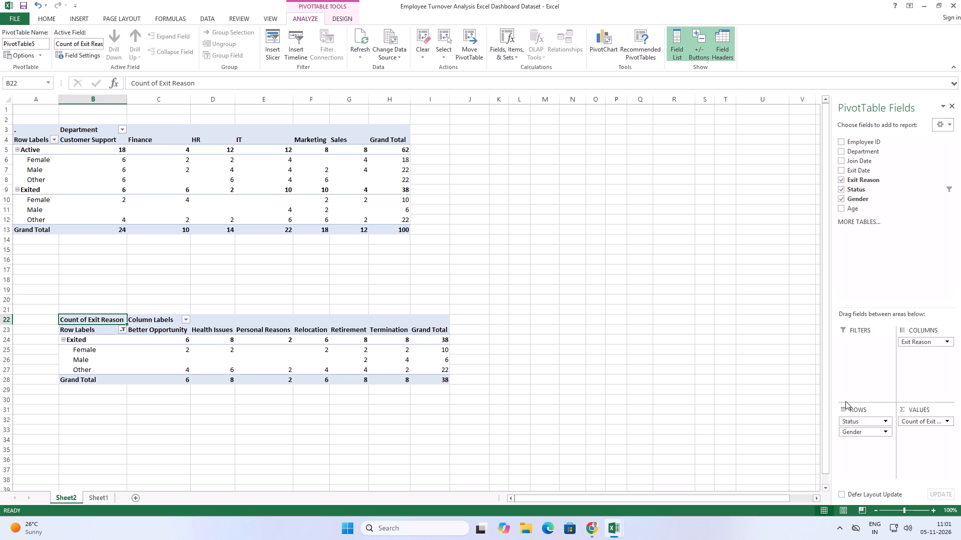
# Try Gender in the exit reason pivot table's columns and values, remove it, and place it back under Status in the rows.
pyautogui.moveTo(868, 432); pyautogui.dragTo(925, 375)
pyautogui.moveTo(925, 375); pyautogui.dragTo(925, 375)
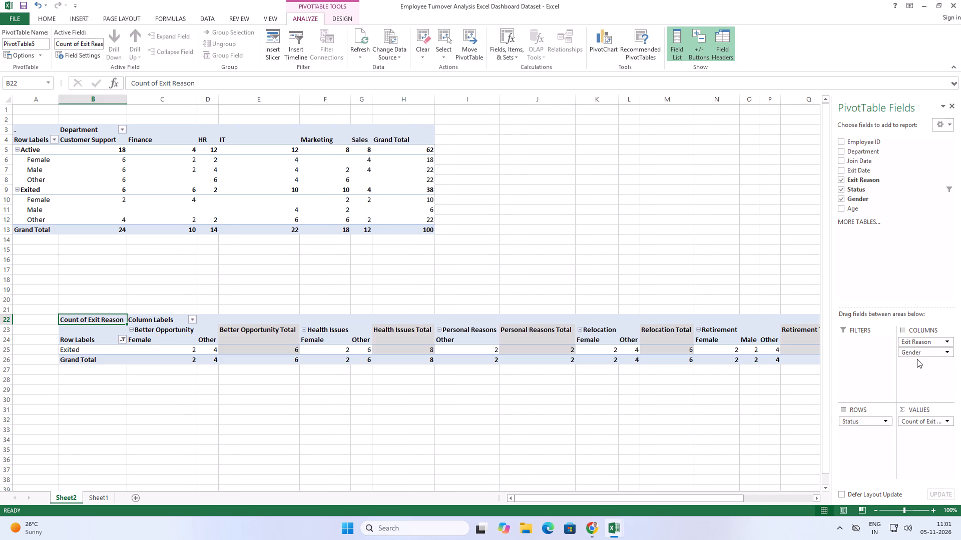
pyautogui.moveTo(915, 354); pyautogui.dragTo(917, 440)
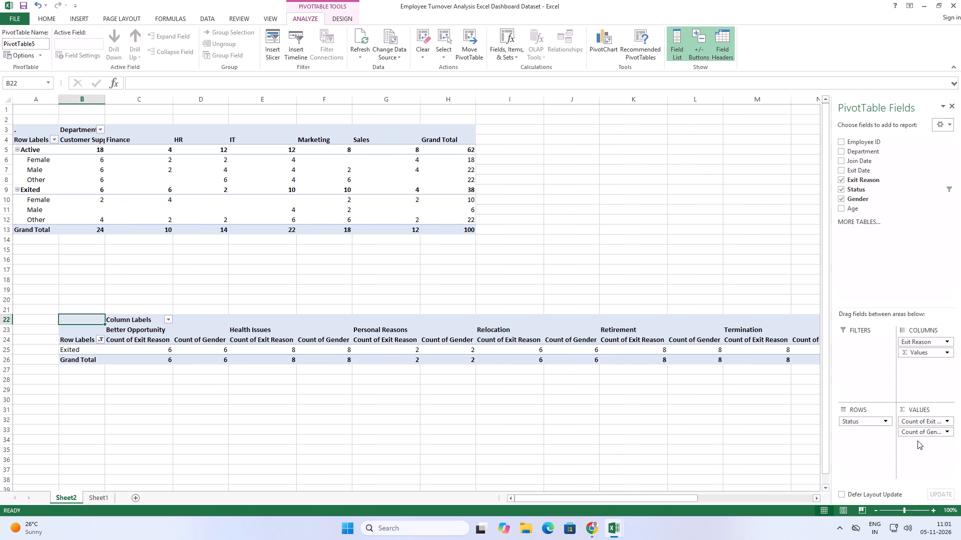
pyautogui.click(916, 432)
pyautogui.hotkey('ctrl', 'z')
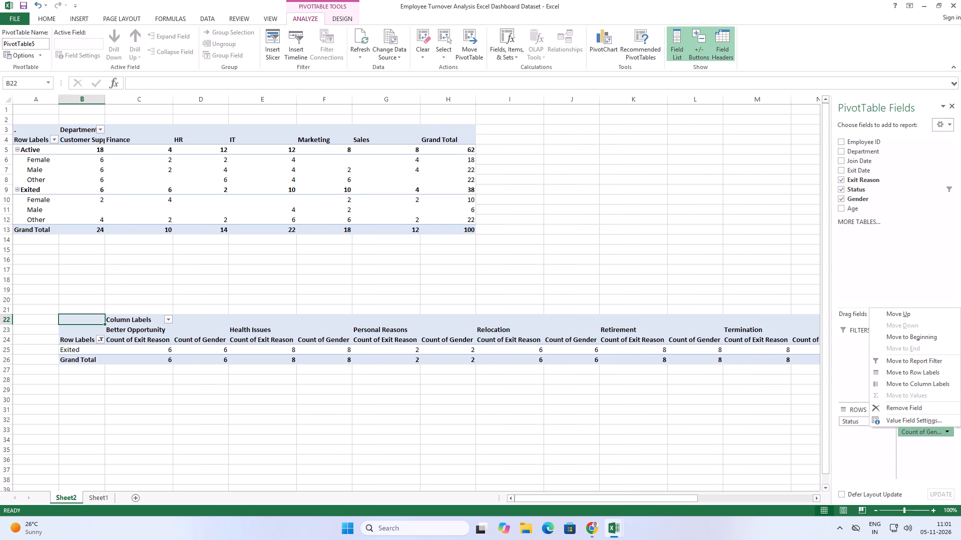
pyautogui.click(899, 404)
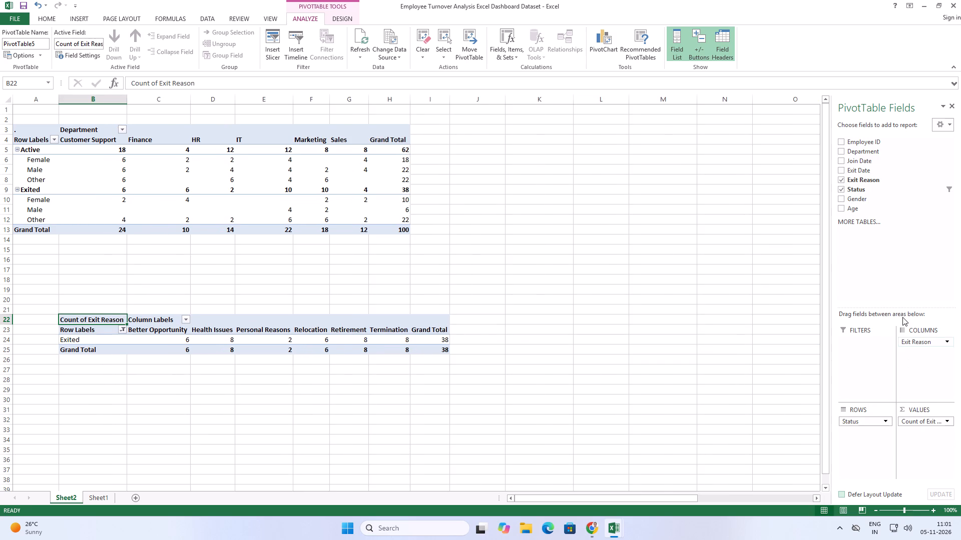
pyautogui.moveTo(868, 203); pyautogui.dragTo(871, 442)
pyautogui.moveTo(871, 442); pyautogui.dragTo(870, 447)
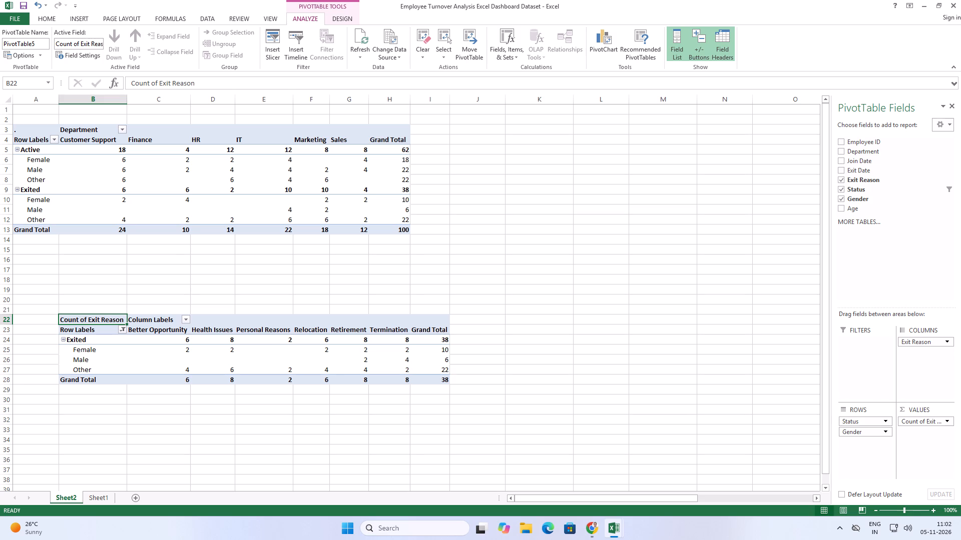
# Compare column, area, stock and pie chart types for the department pivot table, and insert a Clustered Bar pivot chart from it.
pyautogui.click(534, 222)
pyautogui.click(24, 127)
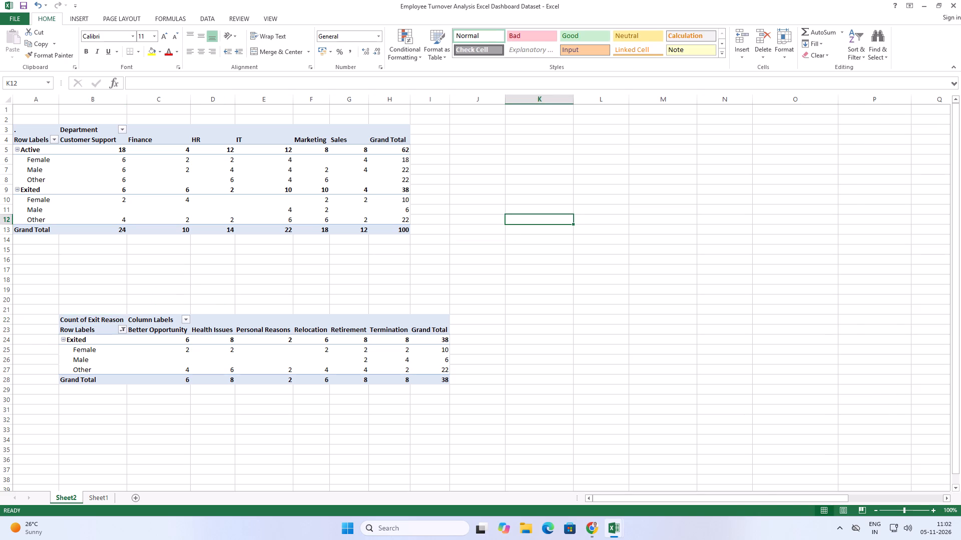
pyautogui.click(27, 128)
pyautogui.click(29, 126)
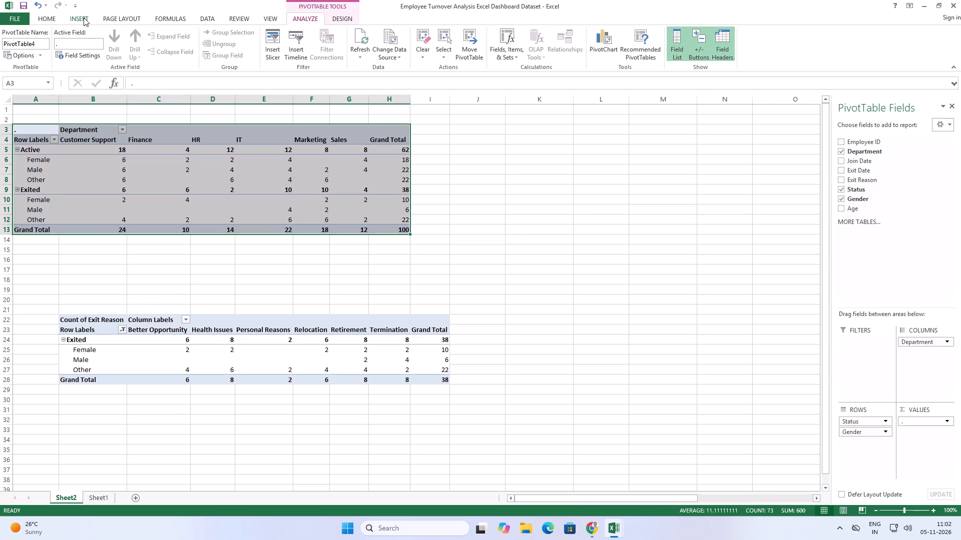
pyautogui.click(204, 14)
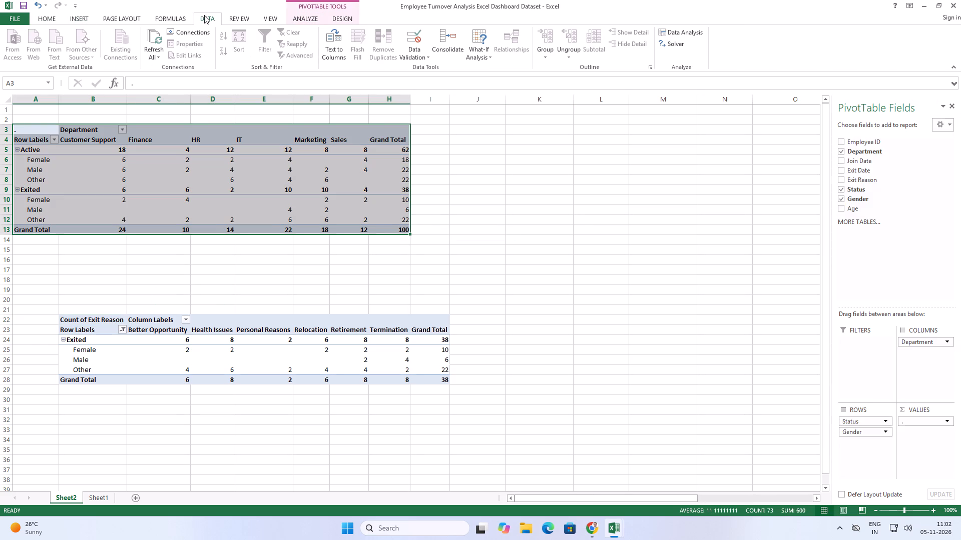
pyautogui.click(76, 19)
pyautogui.click(355, 59)
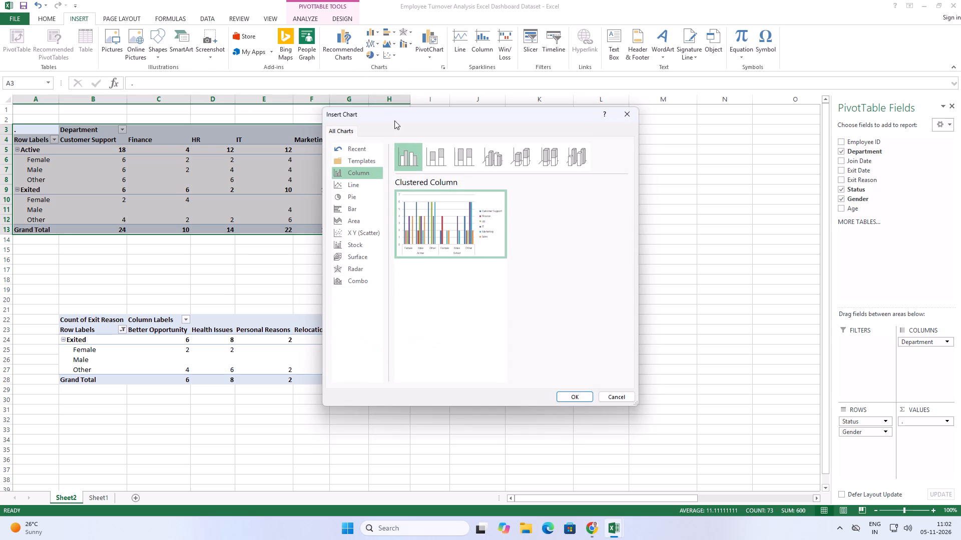
pyautogui.click(437, 160)
pyautogui.click(458, 158)
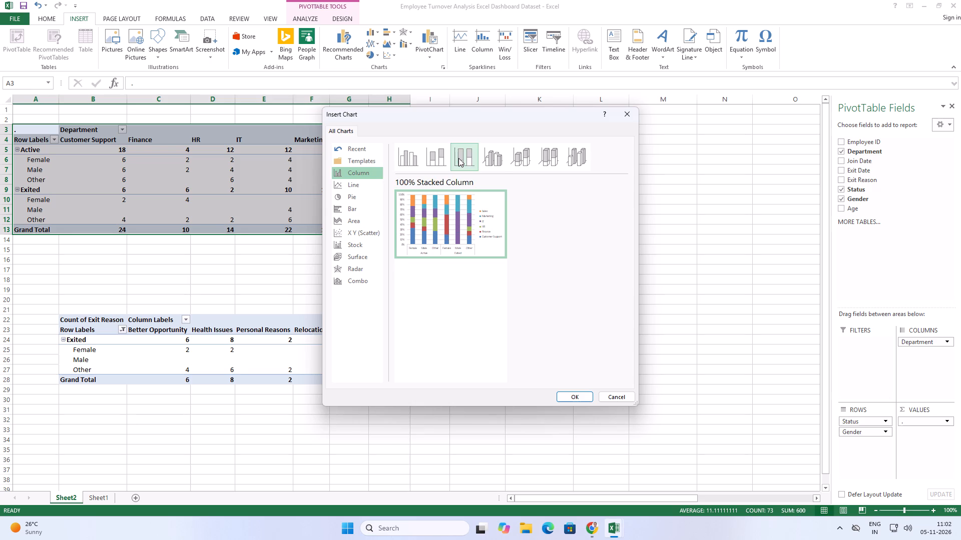
pyautogui.click(490, 158)
pyautogui.click(521, 155)
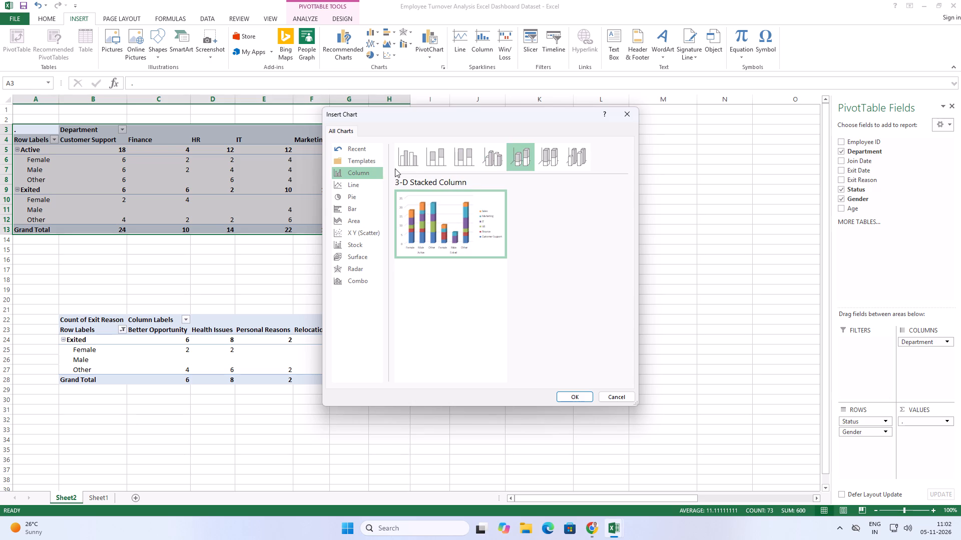
pyautogui.click(405, 167)
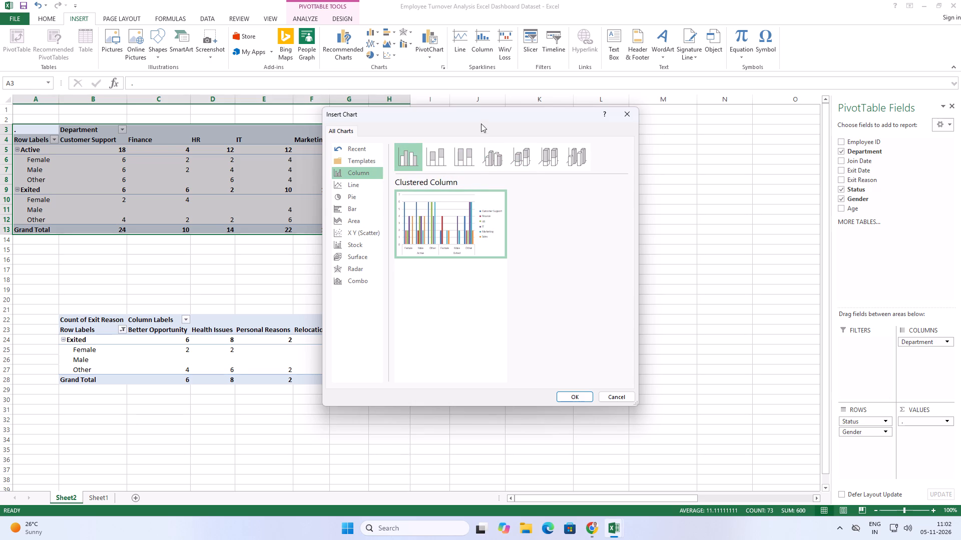
pyautogui.moveTo(484, 117); pyautogui.dragTo(621, 133)
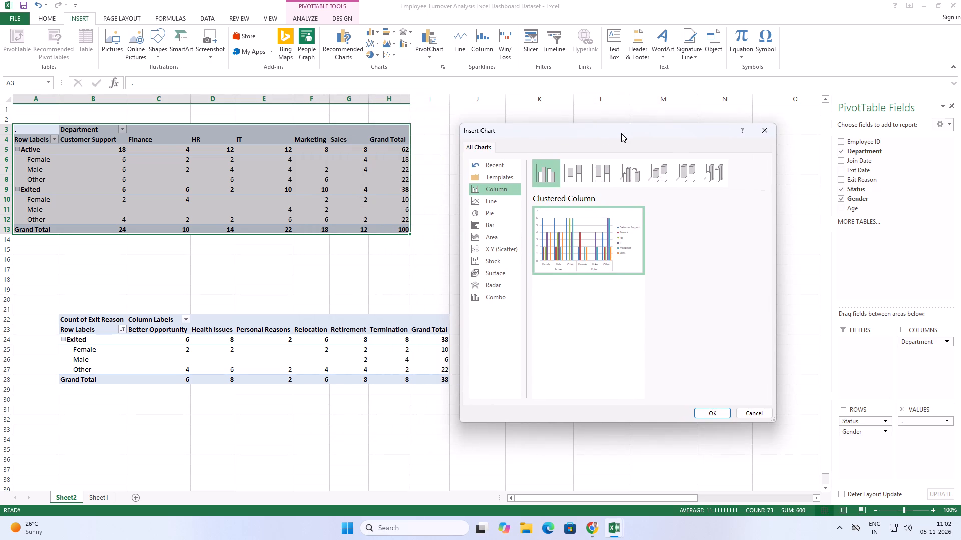
pyautogui.moveTo(621, 133); pyautogui.dragTo(621, 133)
pyautogui.click(494, 226)
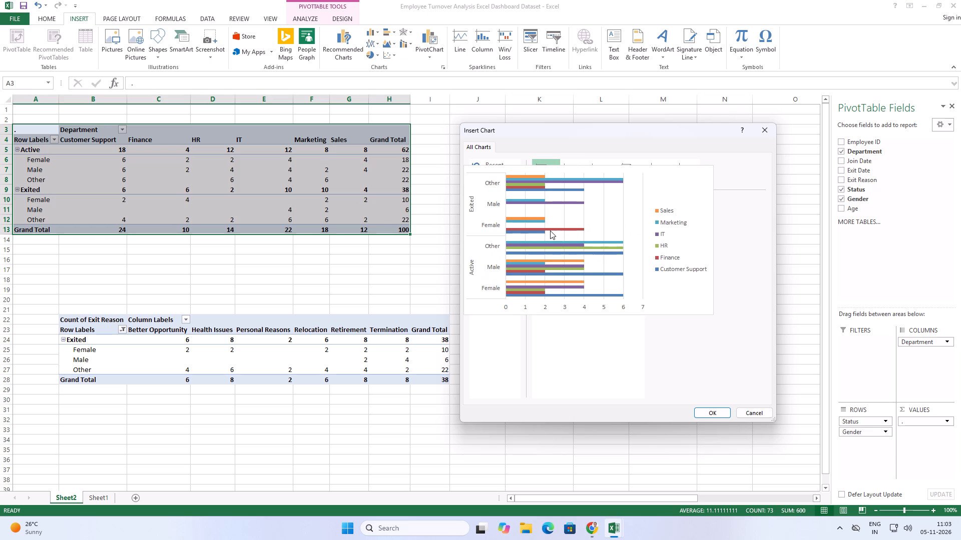
pyautogui.click(550, 230)
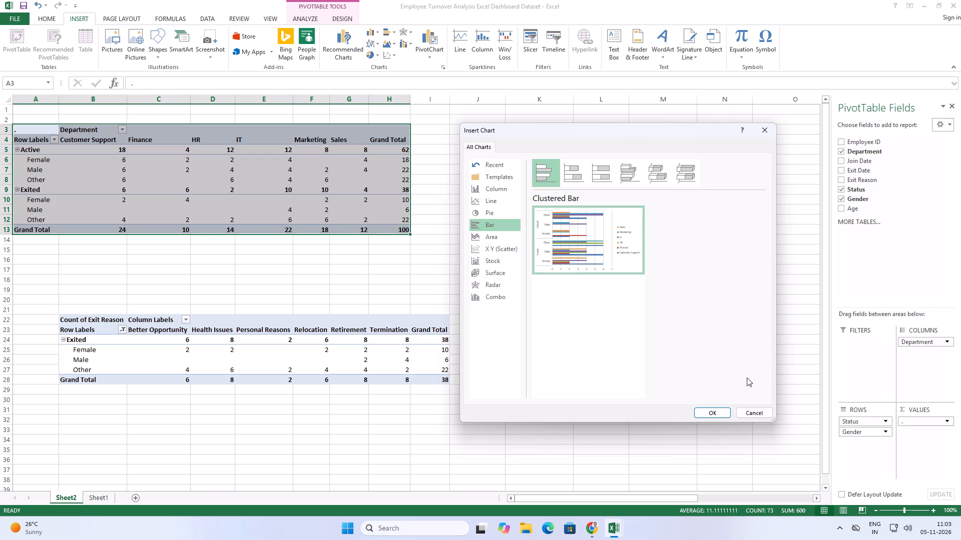
pyautogui.click(489, 237)
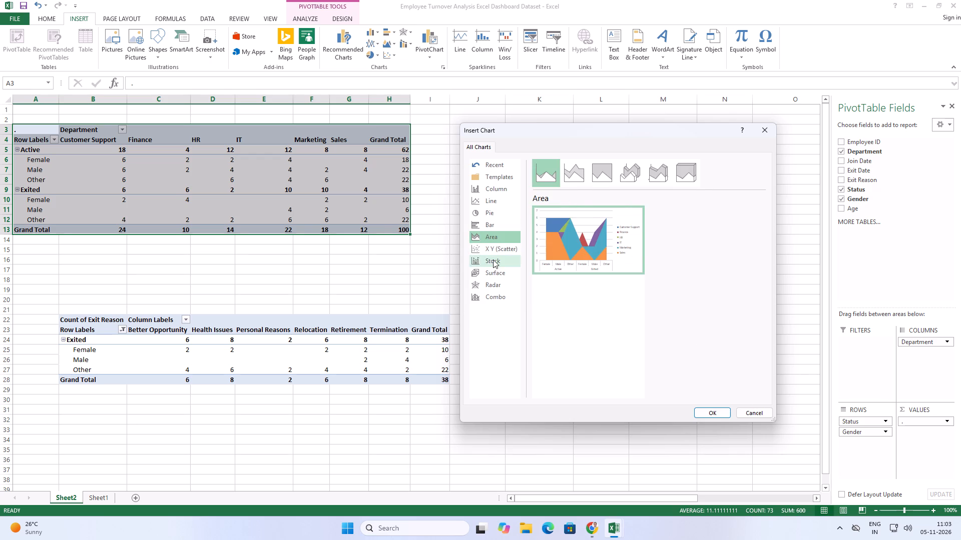
pyautogui.click(493, 261)
pyautogui.click(493, 211)
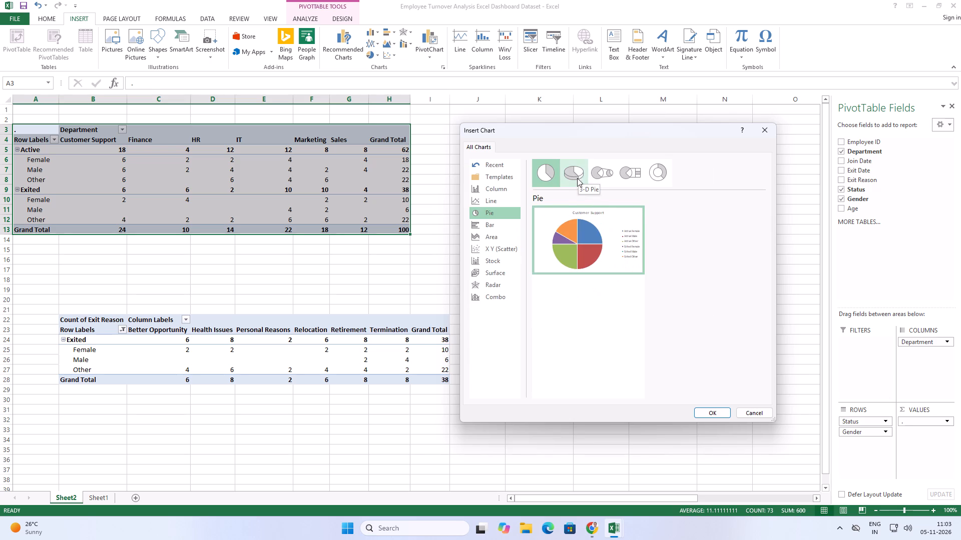
pyautogui.click(503, 226)
pyautogui.click(591, 237)
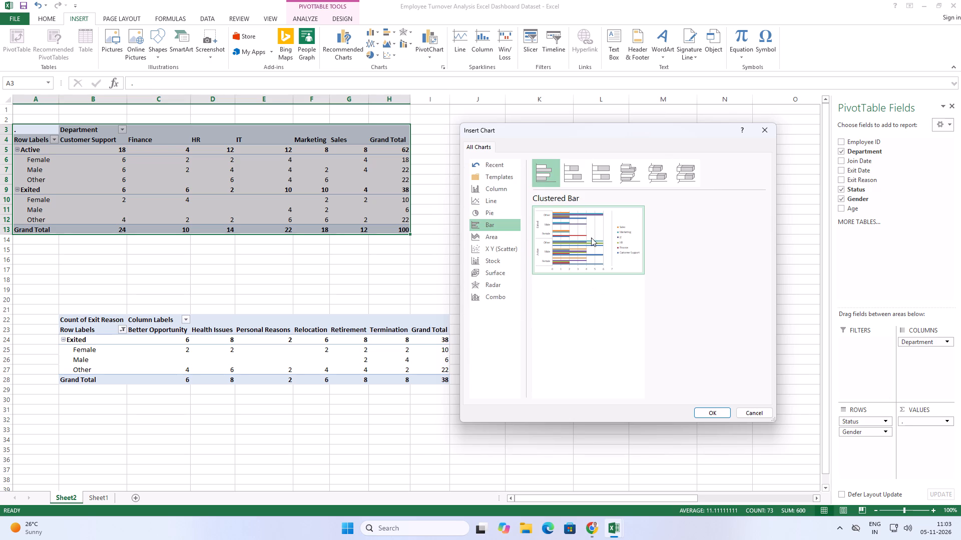
pyautogui.click(711, 416)
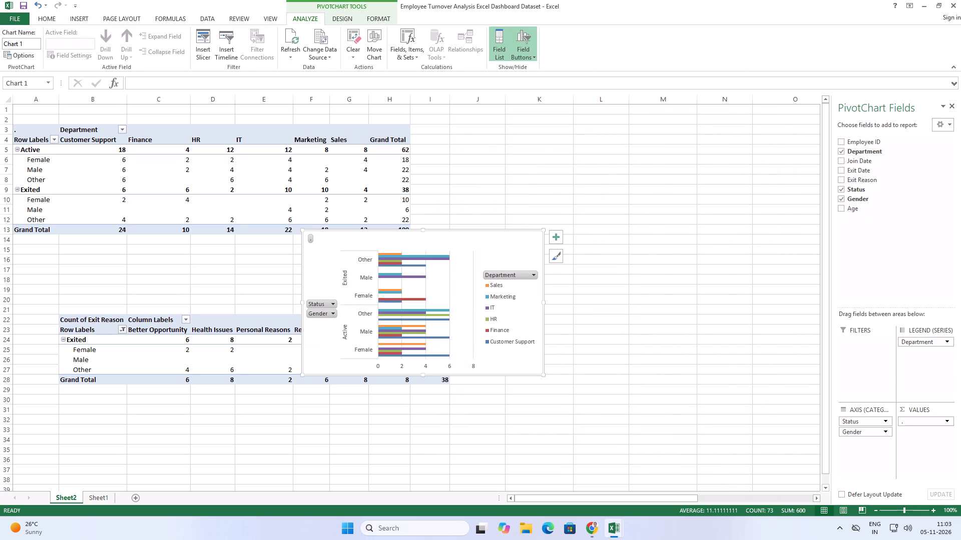
# Move the department pivot chart into the empty columns beside the department pivot table, starting at about column K.
pyautogui.moveTo(515, 229); pyautogui.dragTo(739, 106)
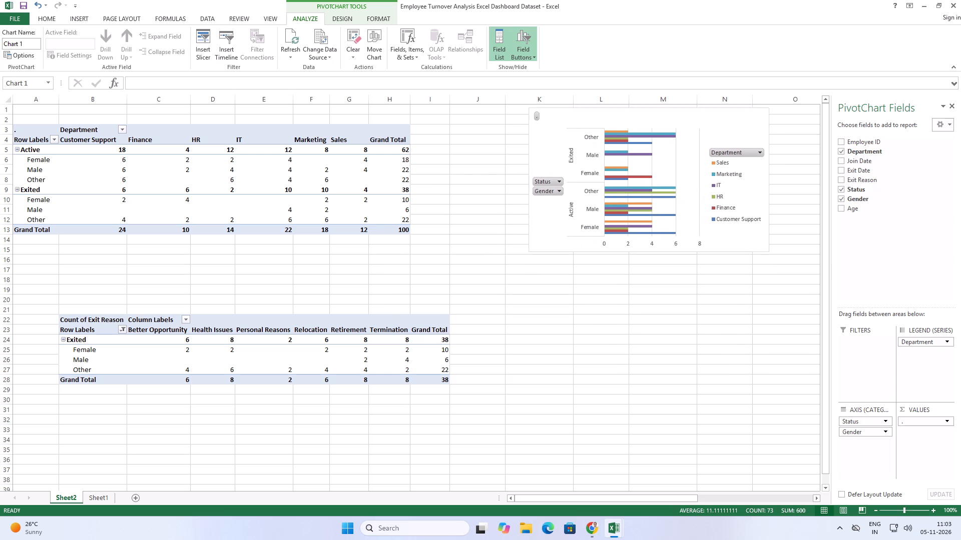
pyautogui.moveTo(739, 106); pyautogui.dragTo(730, 111)
pyautogui.click(650, 124)
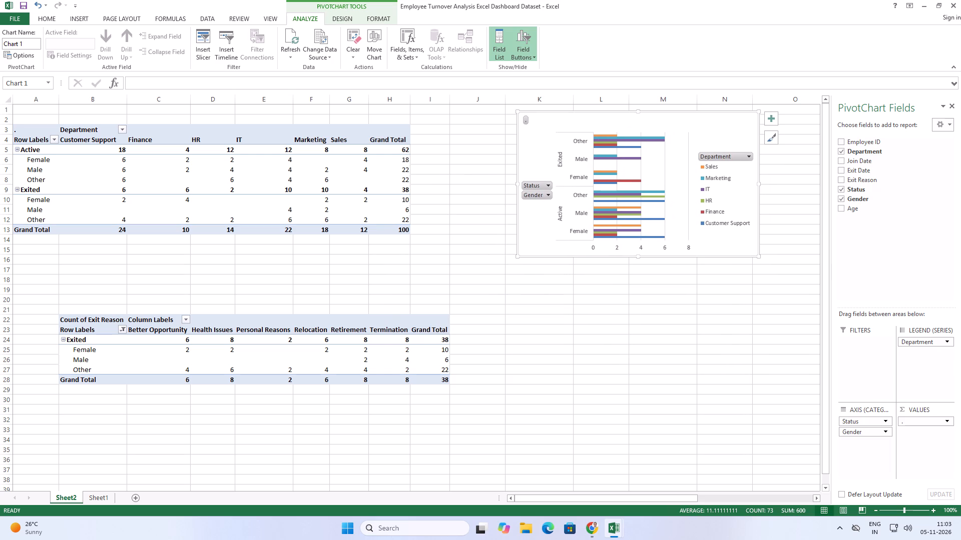
# Rename the department pivot table's value field in A3 as Attrition and Retention Summary.
pyautogui.click(38, 132)
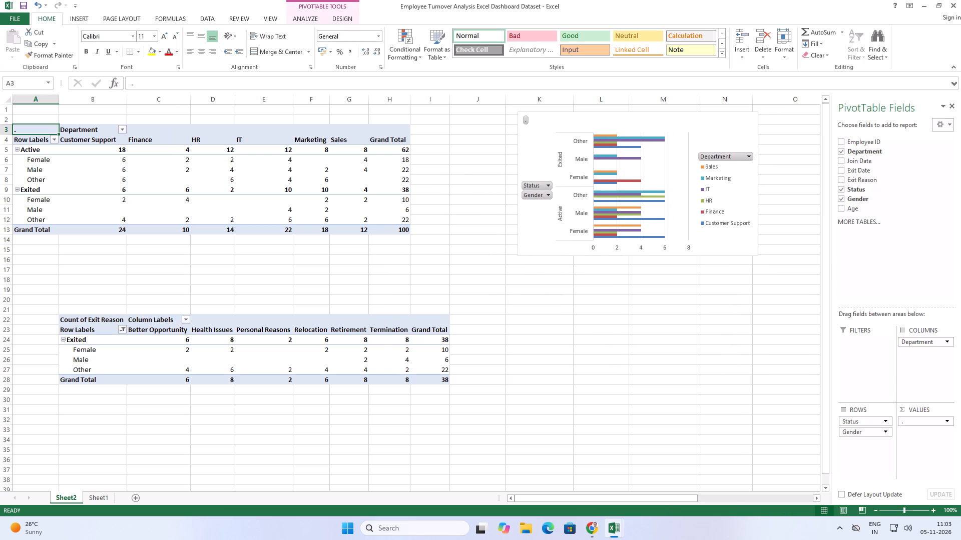
pyautogui.moveTo(147, 82); pyautogui.dragTo(120, 79)
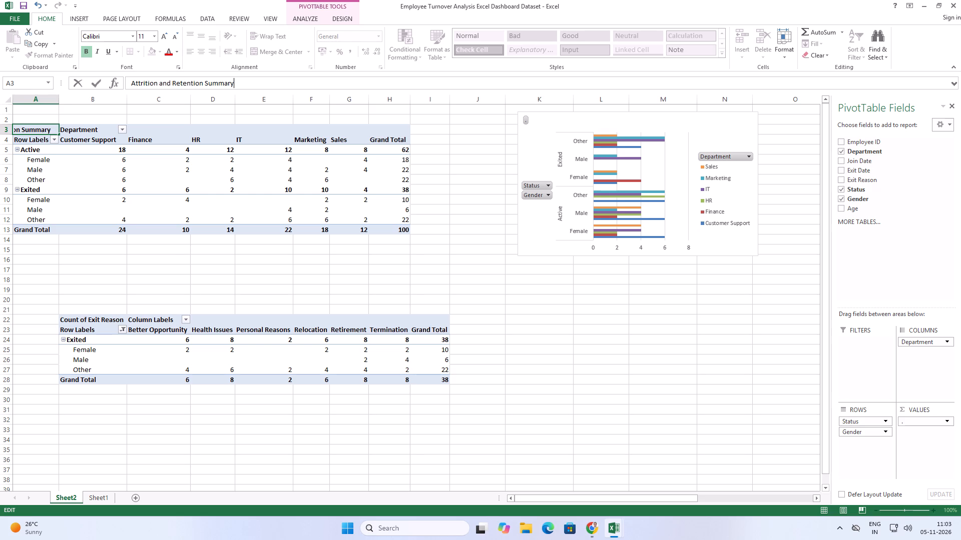
pyautogui.press('Return')
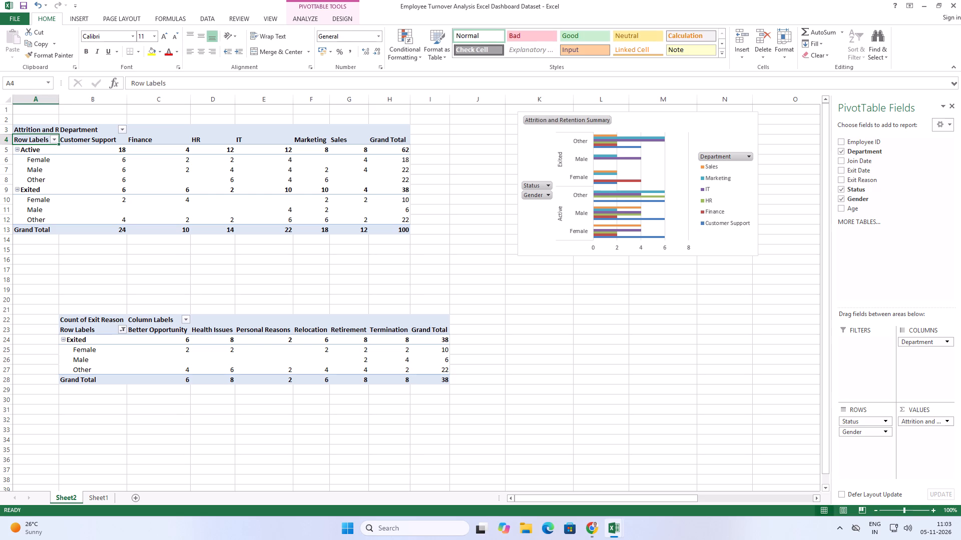
# Resize the department pivot chart to be wider and shorter, spanning about columns K to N and rows 1 to 13.
pyautogui.click(590, 392)
pyautogui.click(719, 251)
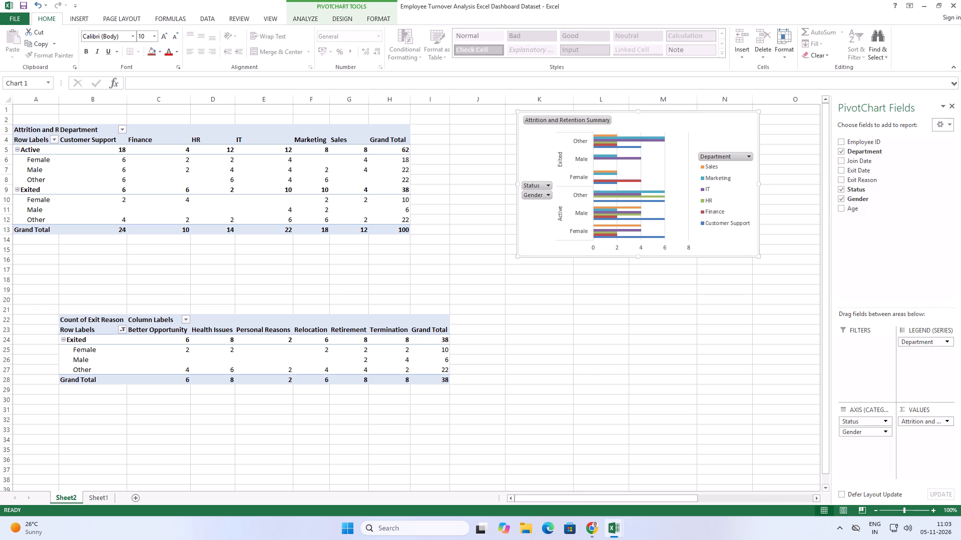
pyautogui.moveTo(758, 256); pyautogui.dragTo(789, 237)
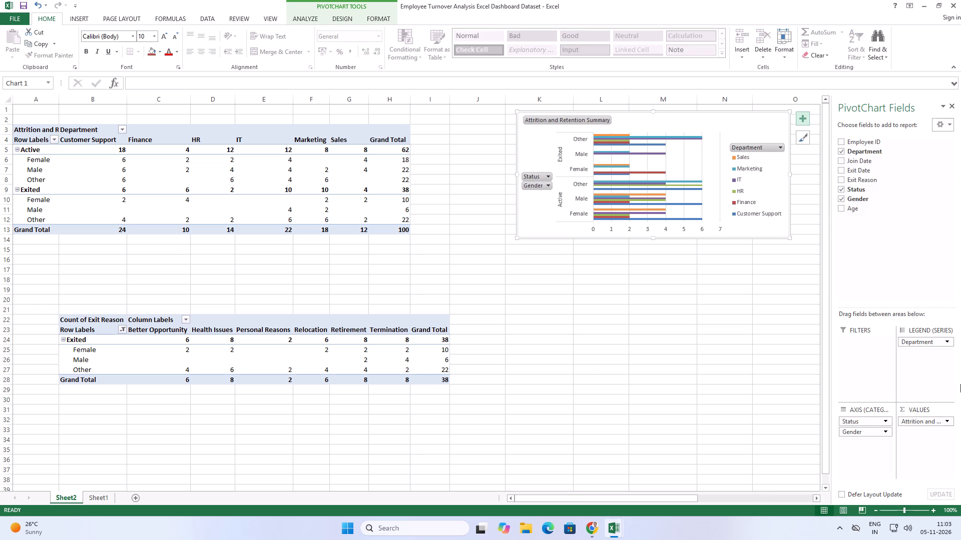
pyautogui.scroll(4, 662, 243)
pyautogui.moveTo(516, 110); pyautogui.dragTo(506, 104)
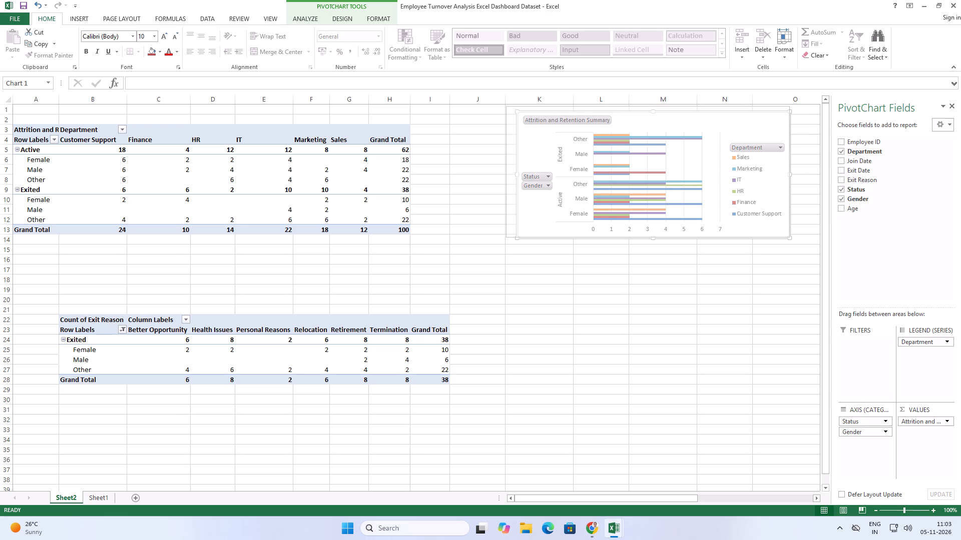
pyautogui.moveTo(506, 104); pyautogui.dragTo(507, 103)
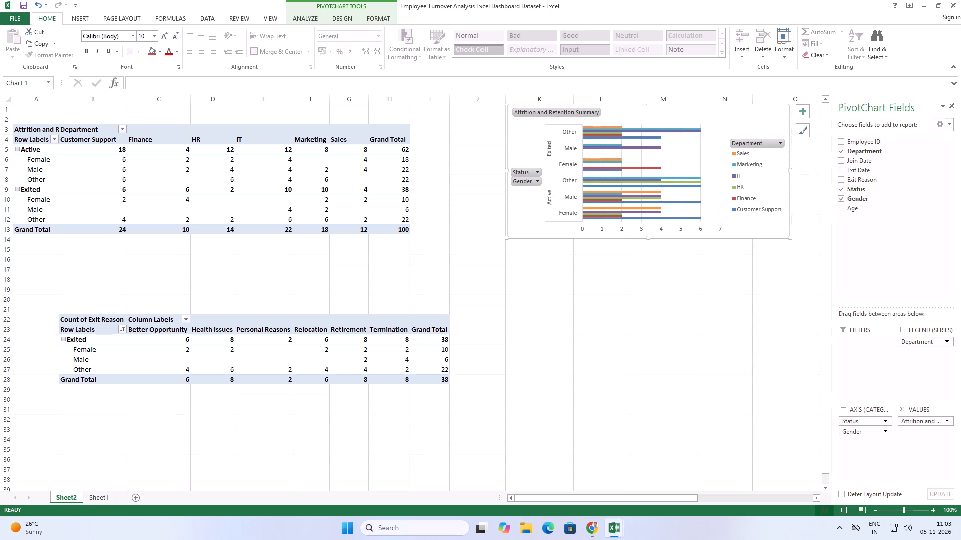
pyautogui.click(649, 238)
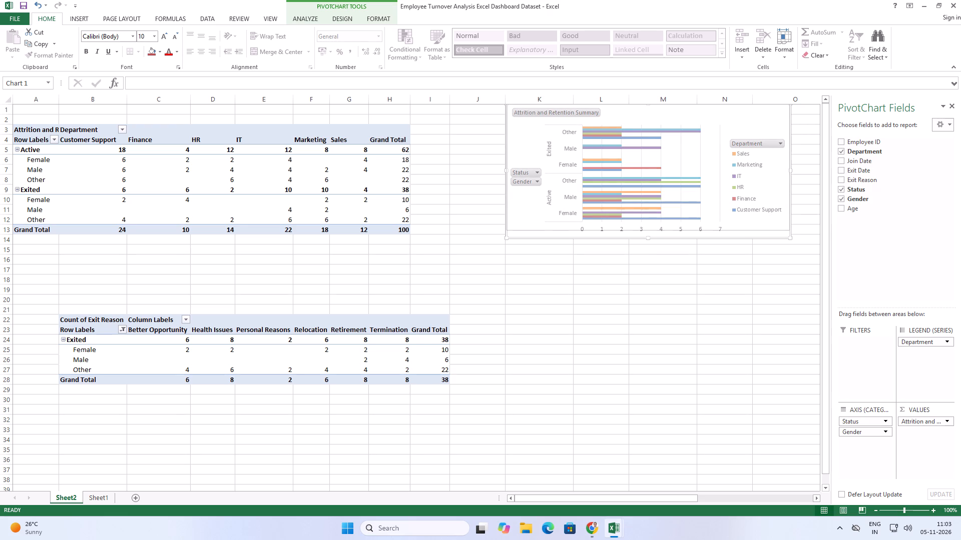
pyautogui.click(657, 263)
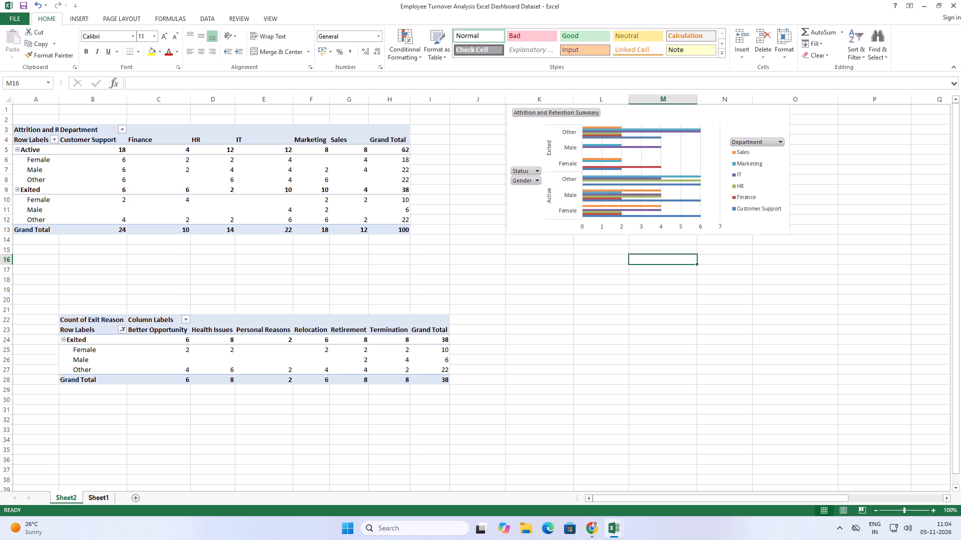
# Compare line and pie chart types for the exit reason pivot table, and insert a Clustered Bar pivot chart from it.
pyautogui.click(77, 319)
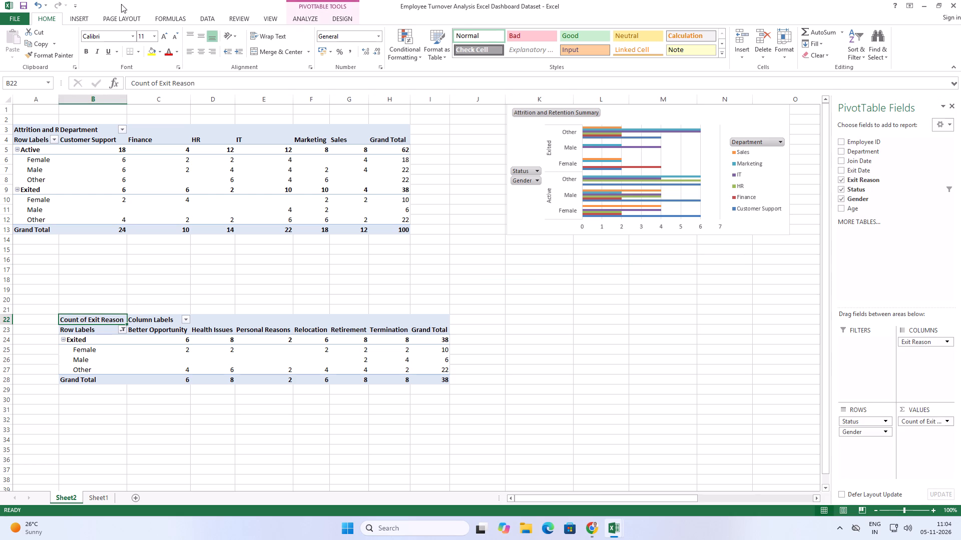
pyautogui.click(81, 14)
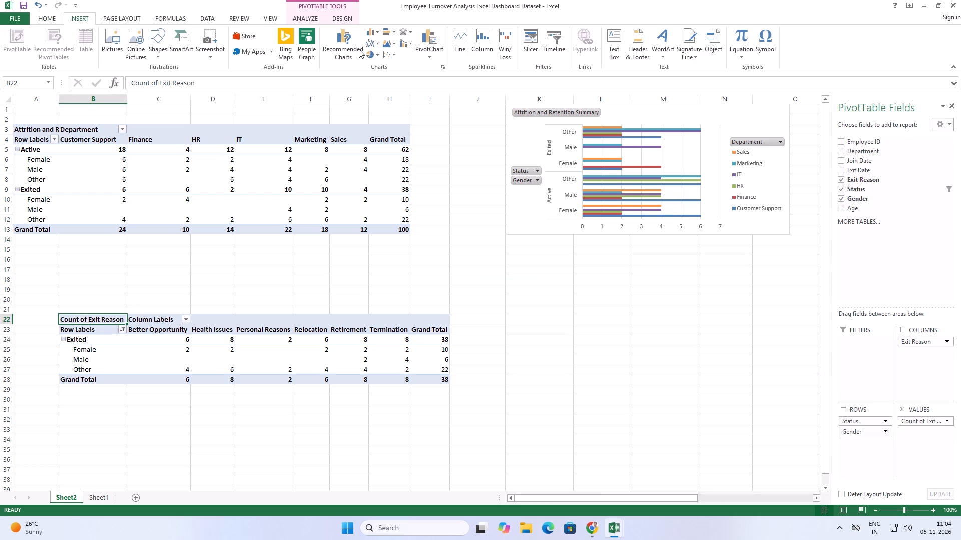
pyautogui.click(355, 53)
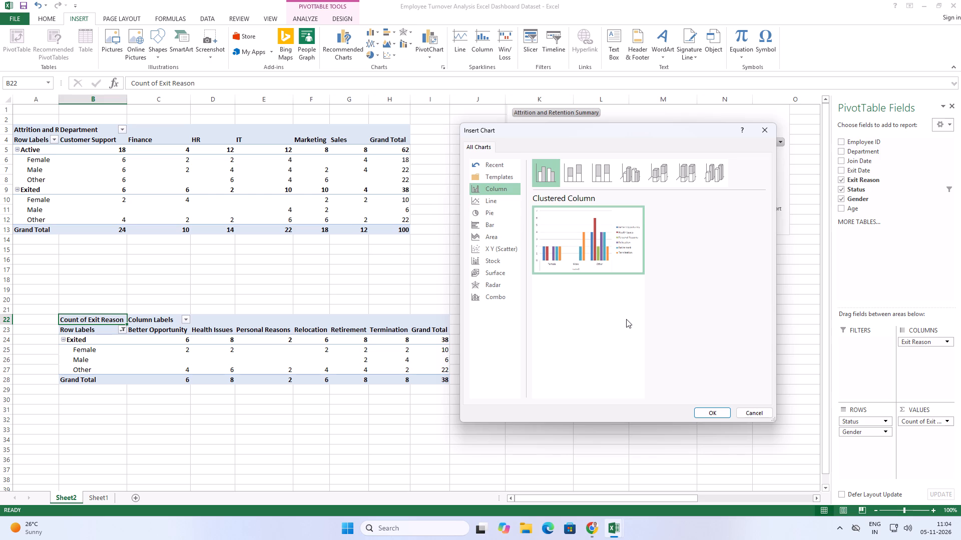
pyautogui.click(496, 201)
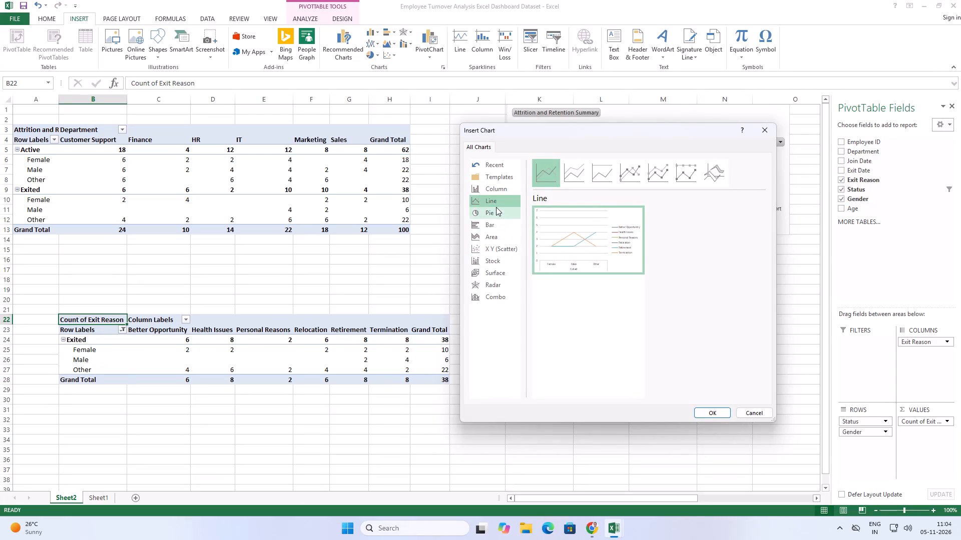
pyautogui.click(496, 209)
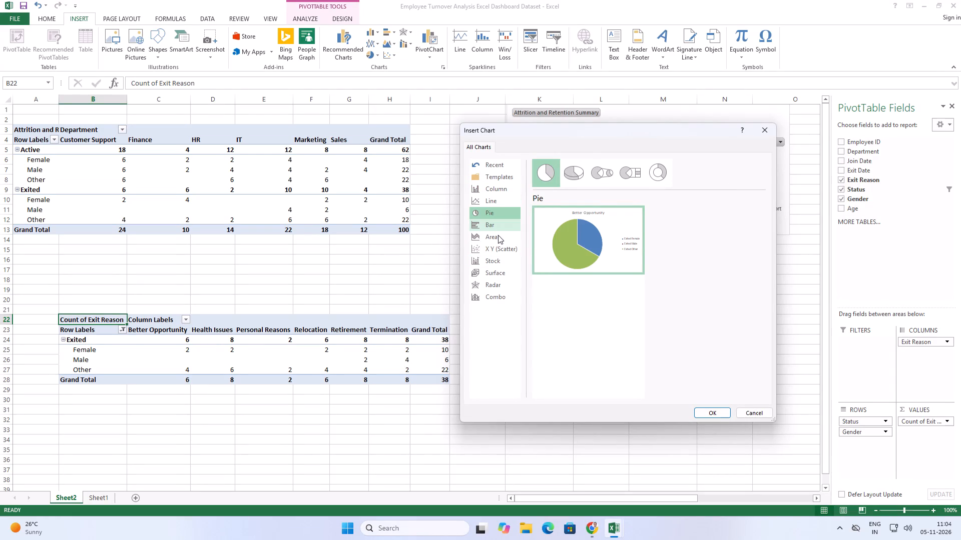
pyautogui.click(498, 226)
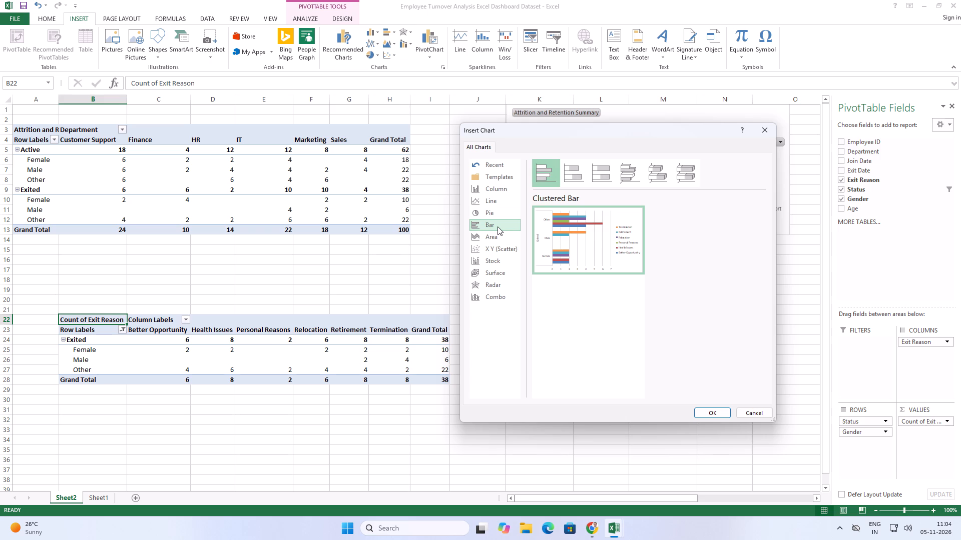
pyautogui.click(498, 226)
pyautogui.click(712, 408)
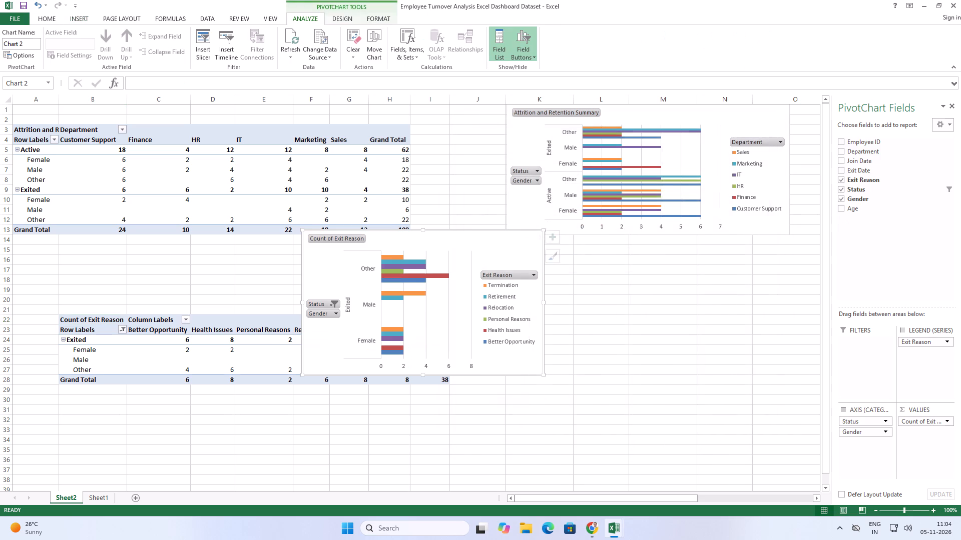
# Move the exit reason pivot chart beside its pivot table, under the department chart and aligned with column K at about row 20.
pyautogui.moveTo(445, 230); pyautogui.dragTo(655, 274)
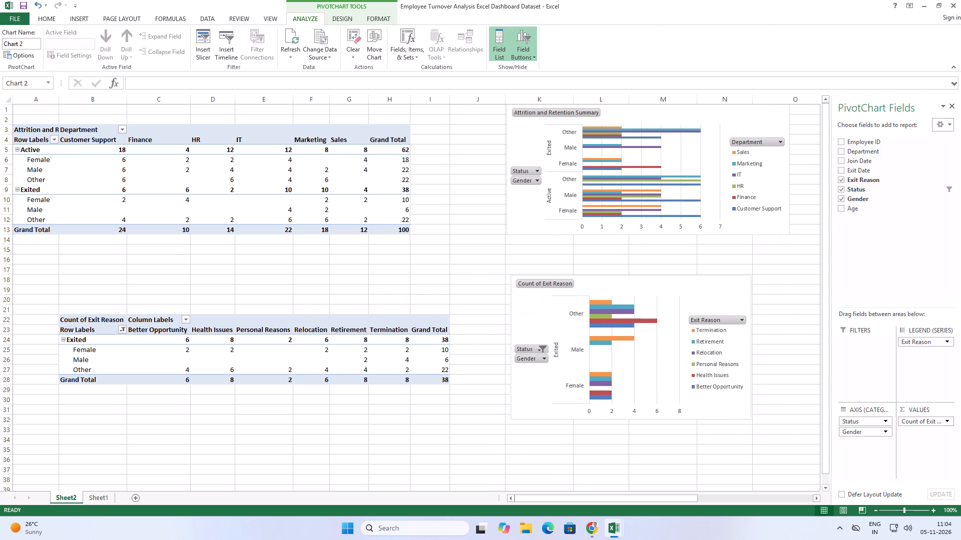
pyautogui.moveTo(655, 274); pyautogui.dragTo(647, 296)
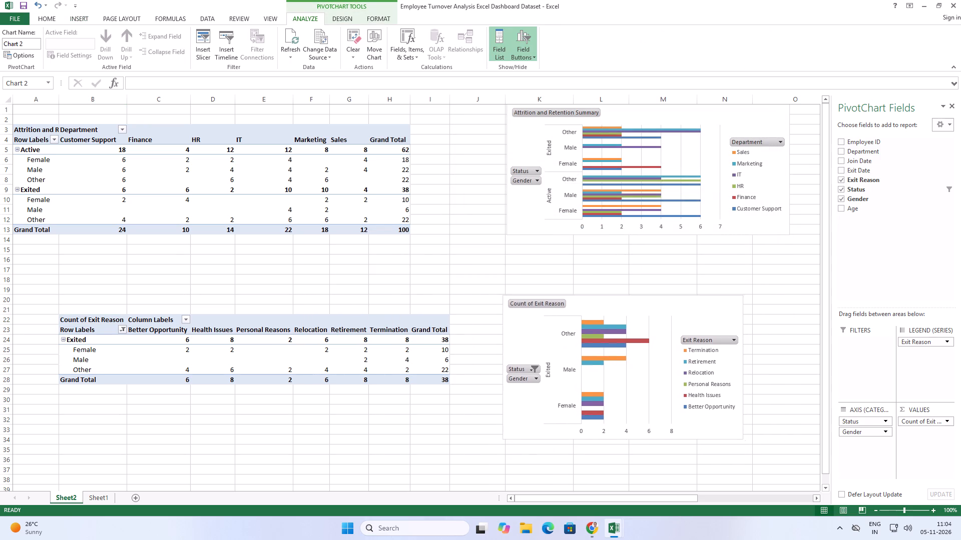
pyautogui.moveTo(647, 296); pyautogui.dragTo(648, 296)
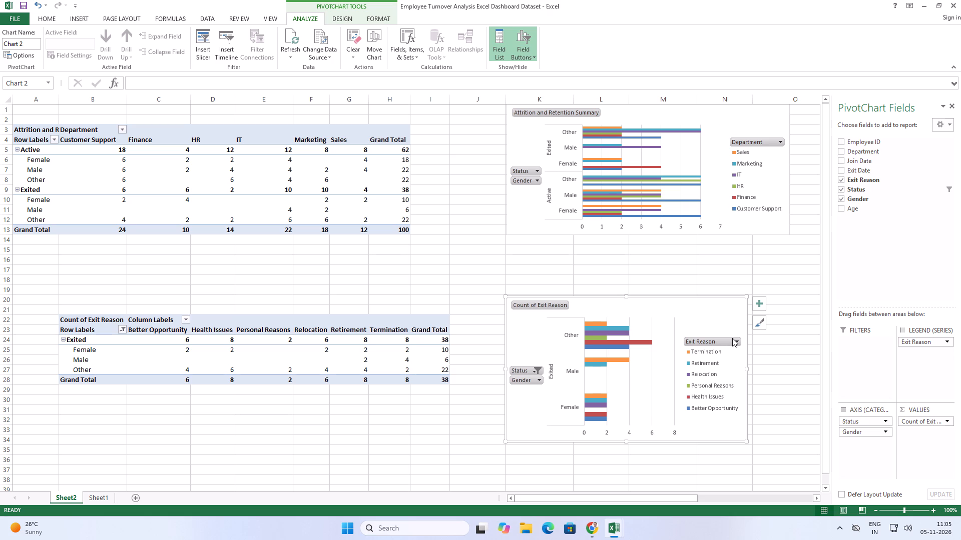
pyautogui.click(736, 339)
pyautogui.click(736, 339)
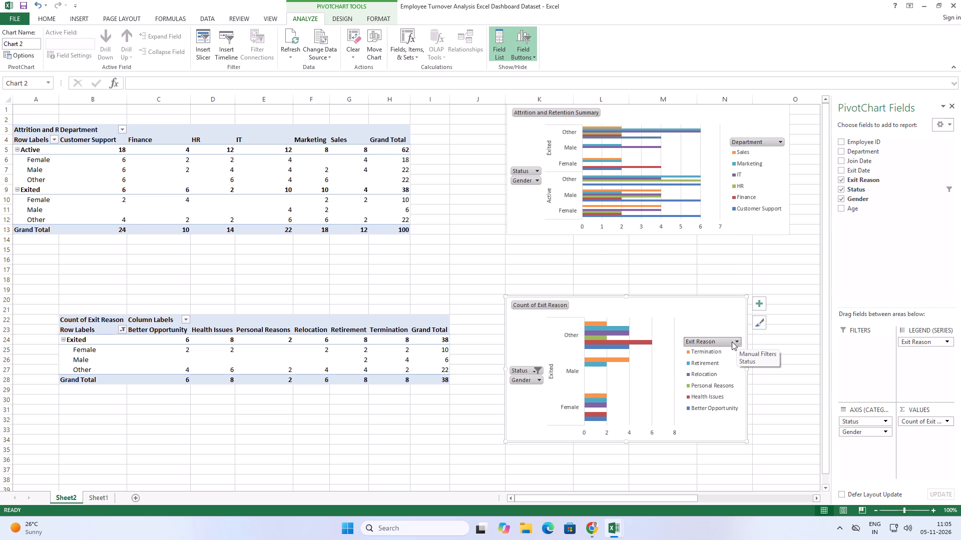
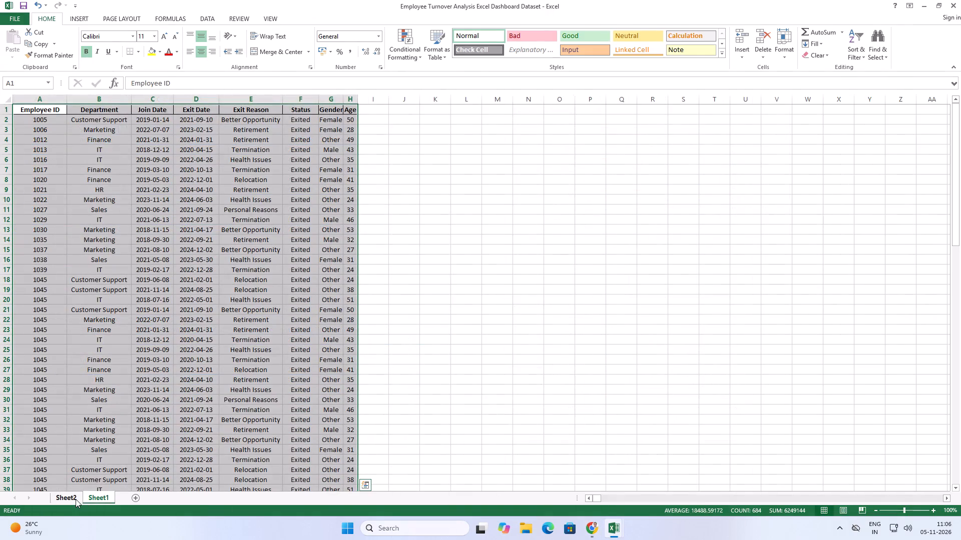
# Examine the exit reason pivot table and its Status row filter on Sheet2, alongside the source data on Sheet1.
pyautogui.click(76, 499)
pyautogui.scroll(-2, 83, 432)
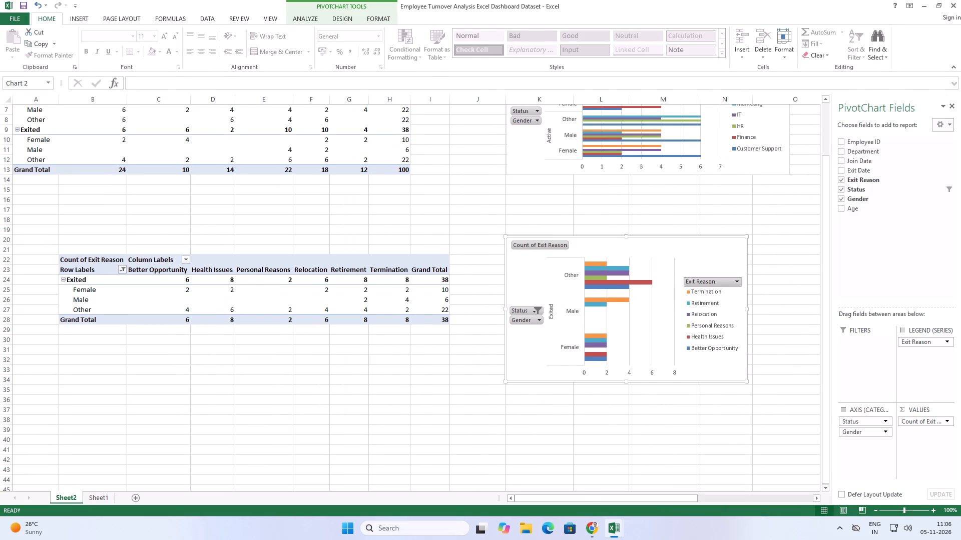
pyautogui.click(87, 372)
pyautogui.click(122, 271)
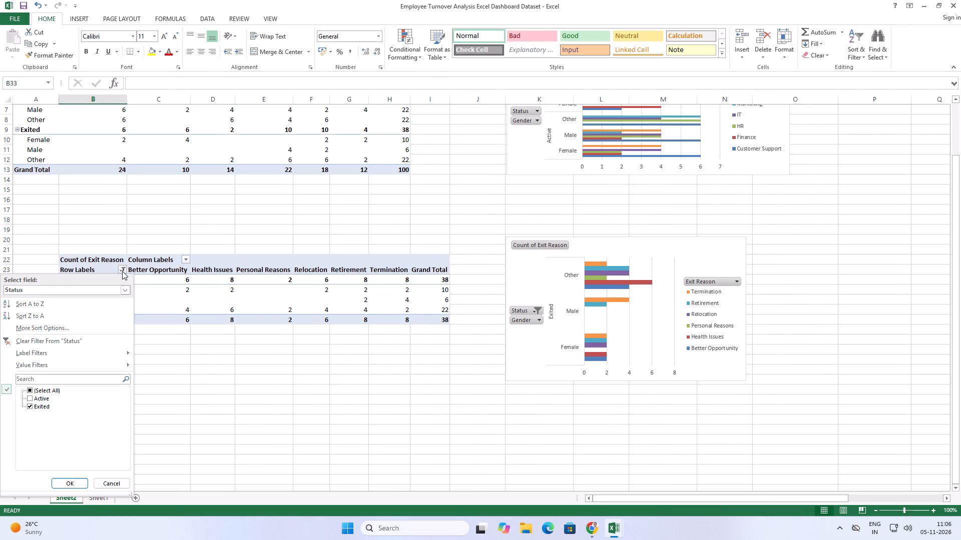
pyautogui.click(122, 271)
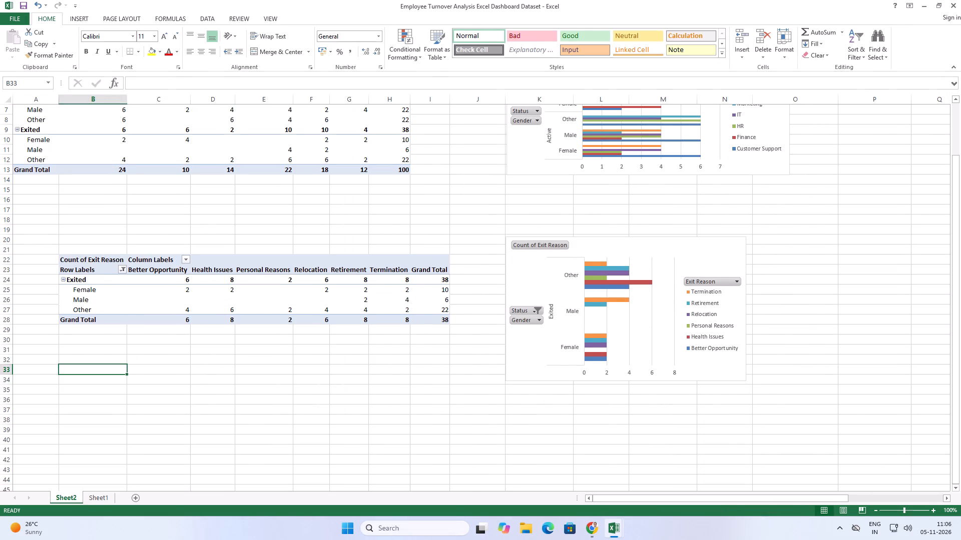
pyautogui.click(101, 258)
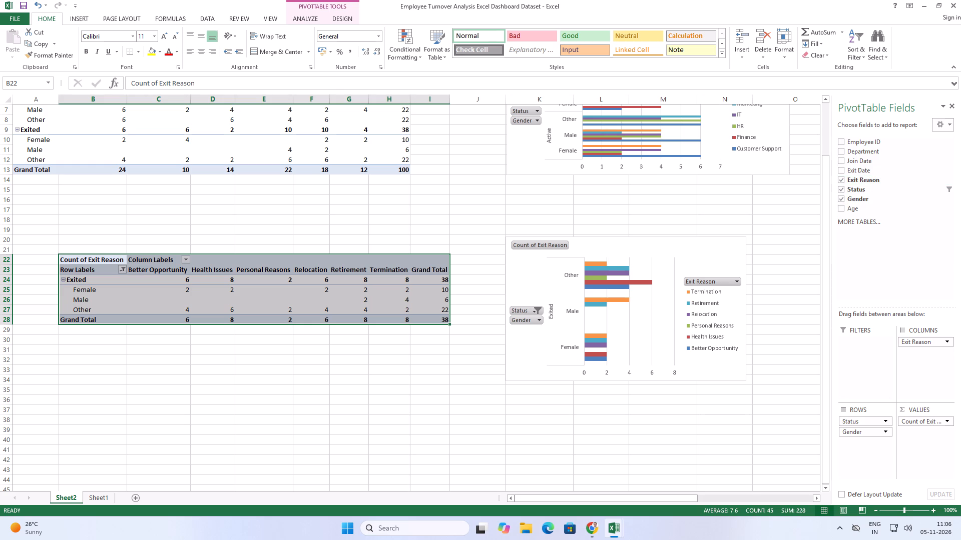
pyautogui.click(201, 452)
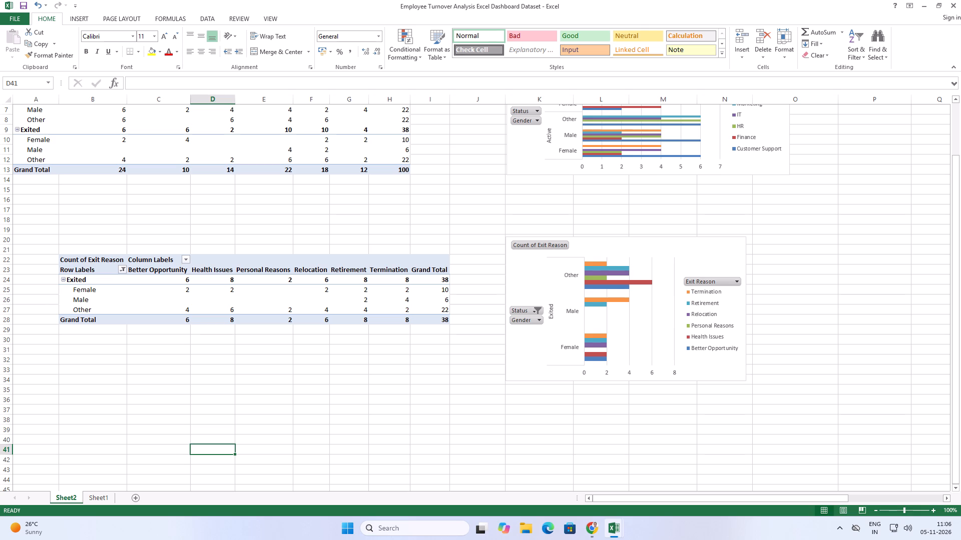
pyautogui.click(87, 502)
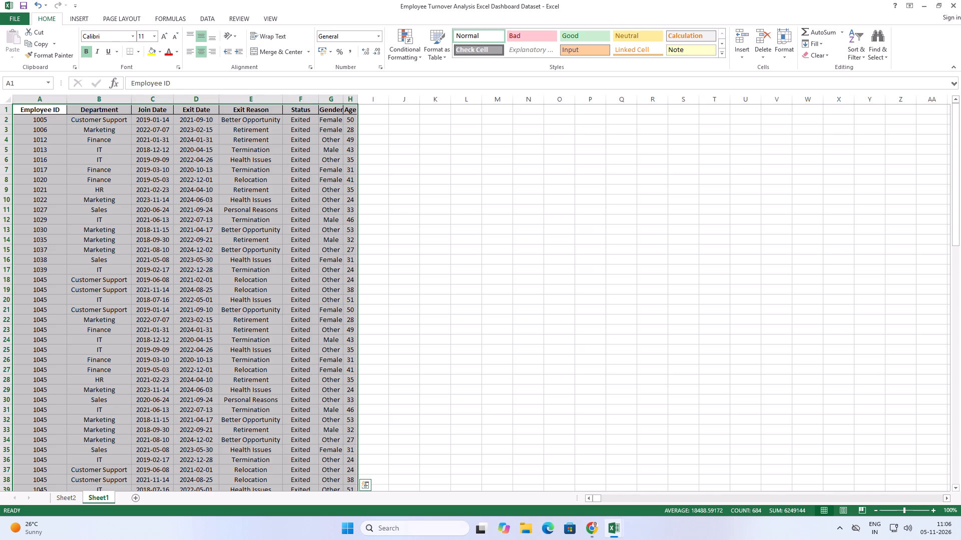
pyautogui.click(63, 501)
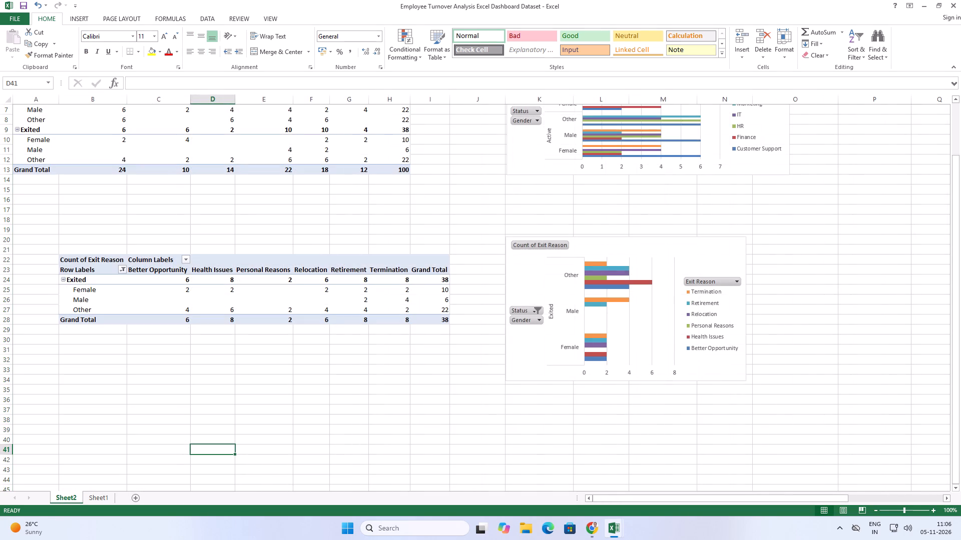
# Insert a pivot table from the Sheet1 data range A1:H101 into the existing Sheet2 at cell B34.
pyautogui.click(88, 382)
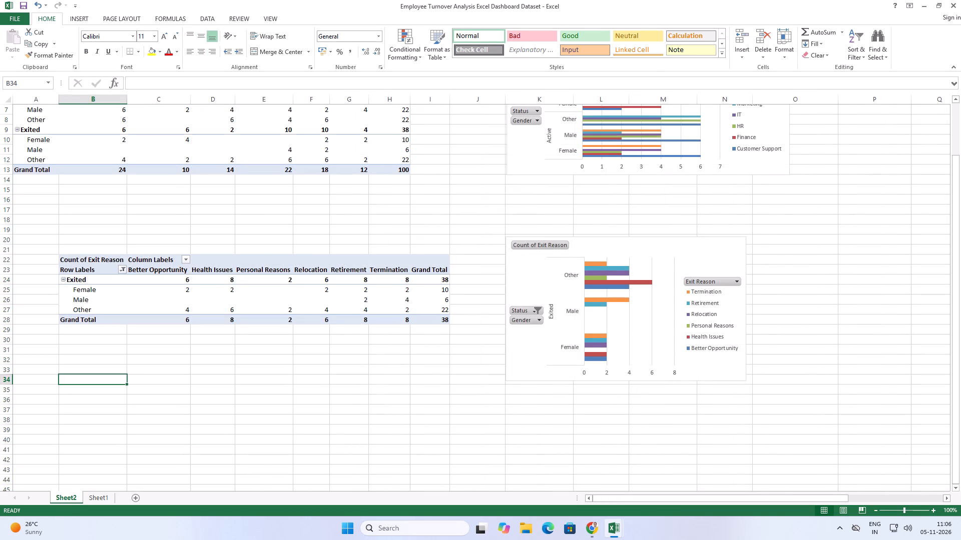
pyautogui.click(90, 500)
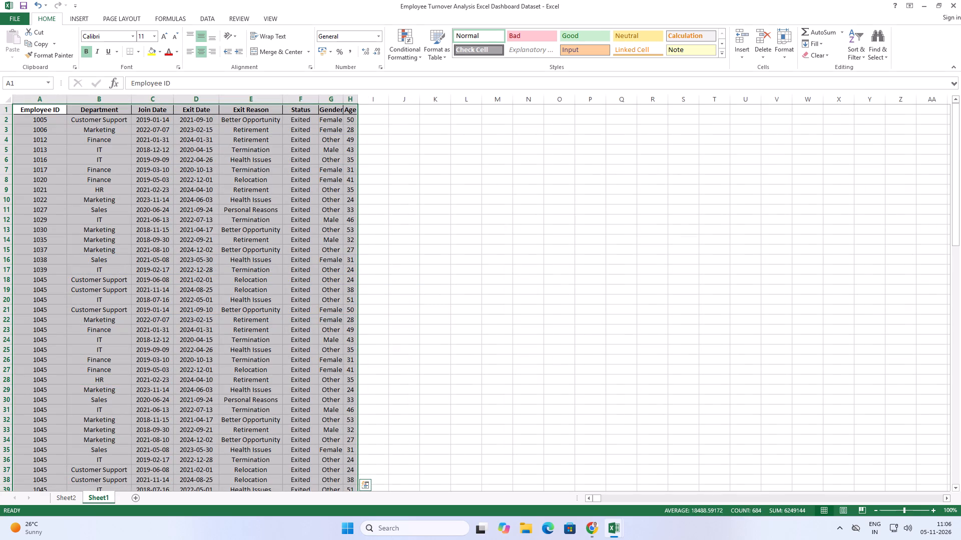
pyautogui.click(78, 14)
pyautogui.click(18, 45)
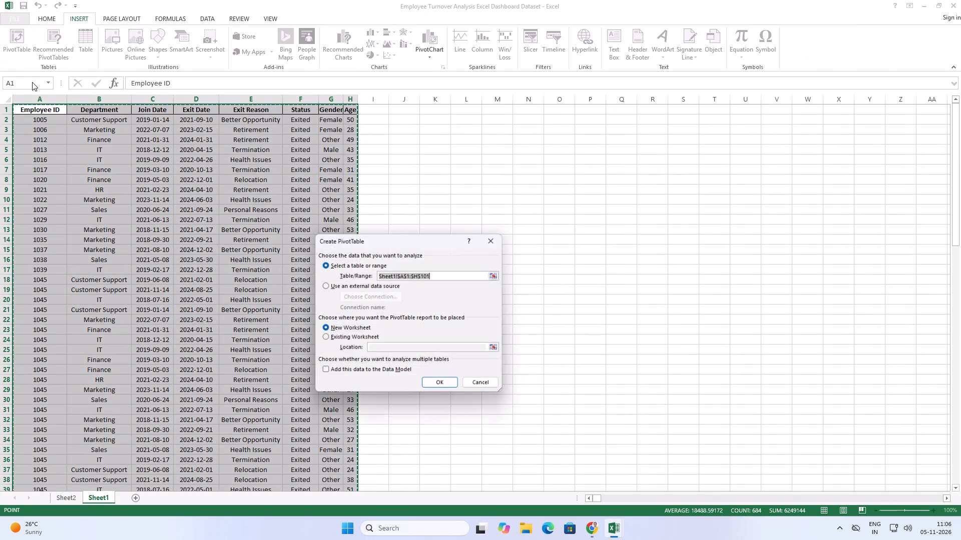
pyautogui.click(324, 338)
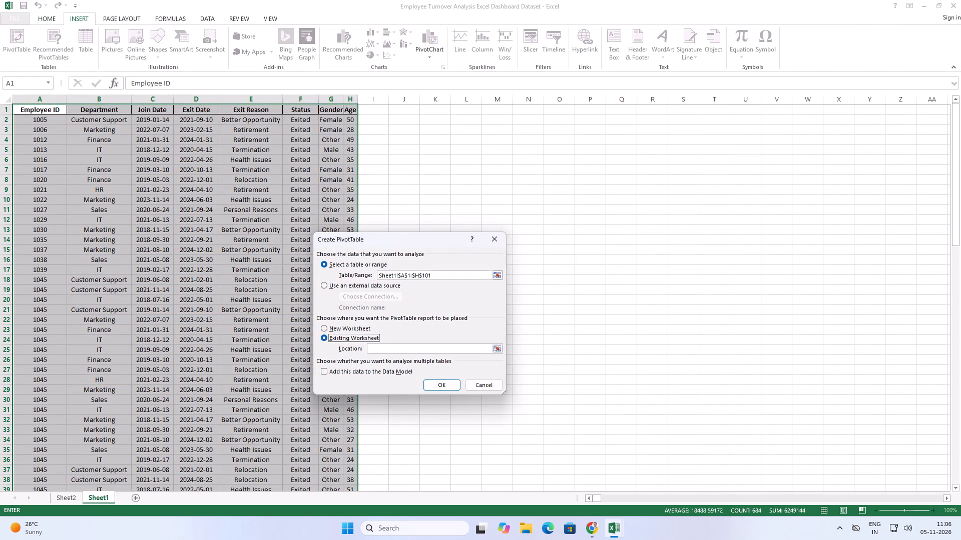
pyautogui.click(74, 498)
pyautogui.click(77, 377)
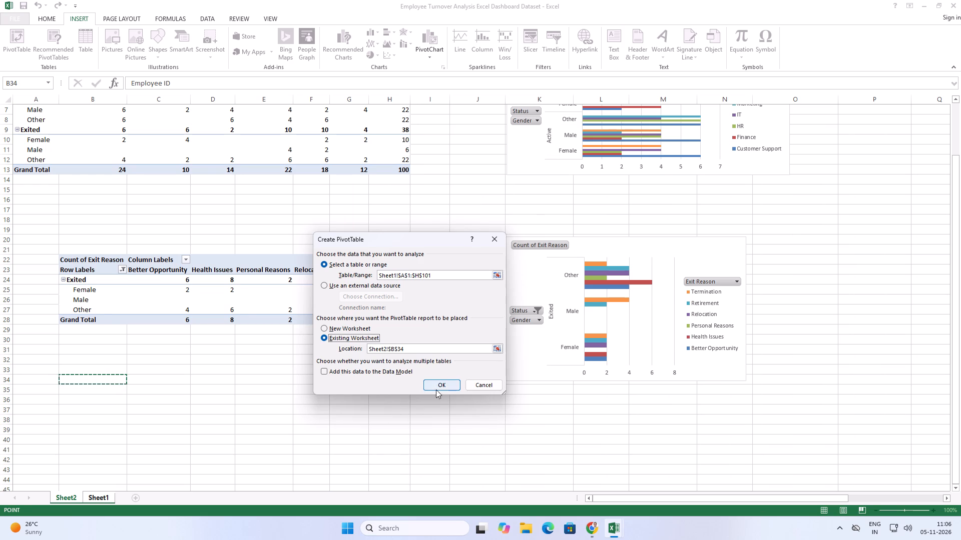
pyautogui.click(436, 385)
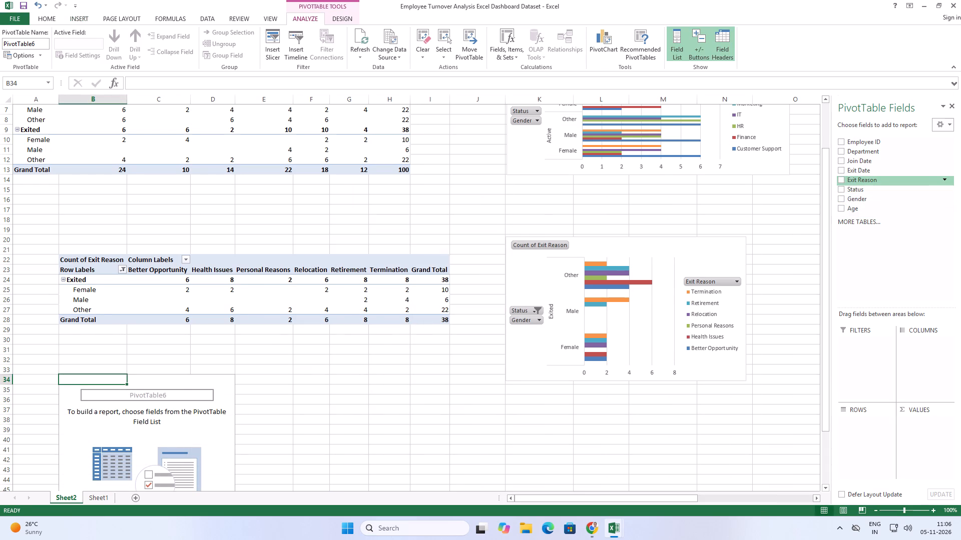
# Add Exit Reason to the new pivot table as both the row field and the counted value.
pyautogui.moveTo(887, 180); pyautogui.dragTo(883, 221)
pyautogui.moveTo(883, 221); pyautogui.dragTo(866, 432)
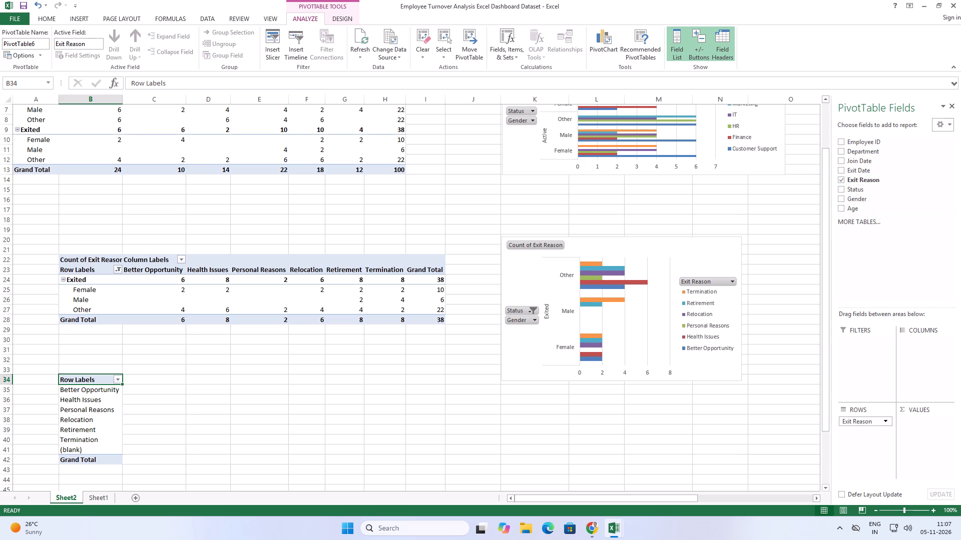
pyautogui.moveTo(871, 181); pyautogui.dragTo(924, 423)
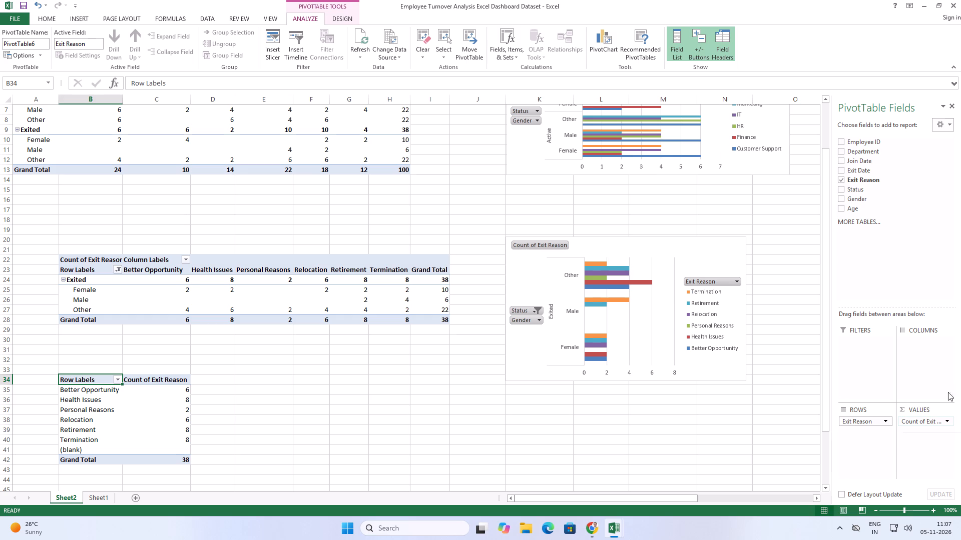
pyautogui.click(81, 450)
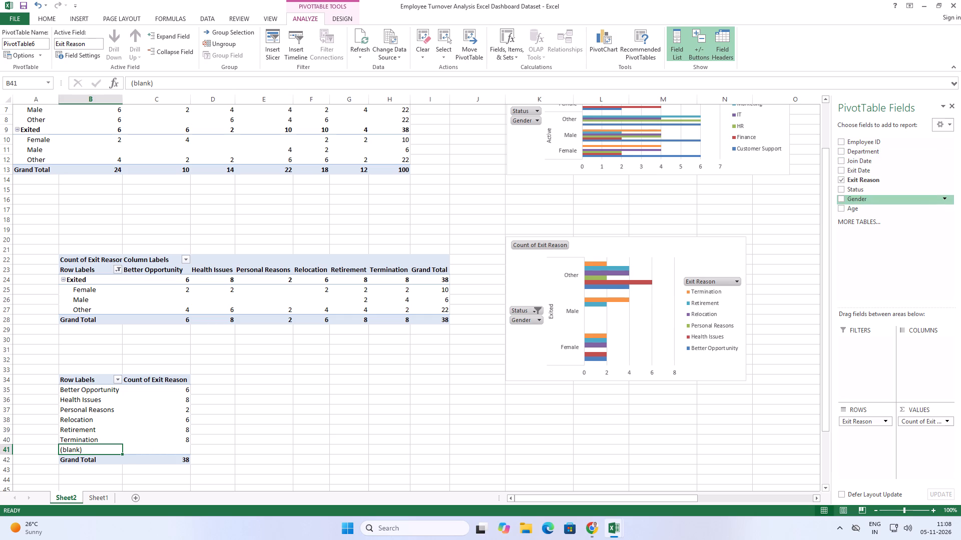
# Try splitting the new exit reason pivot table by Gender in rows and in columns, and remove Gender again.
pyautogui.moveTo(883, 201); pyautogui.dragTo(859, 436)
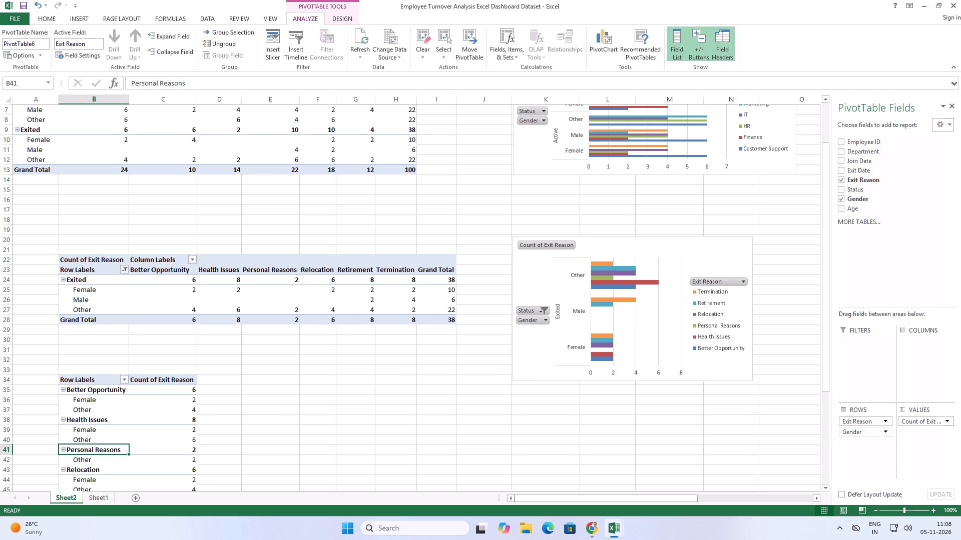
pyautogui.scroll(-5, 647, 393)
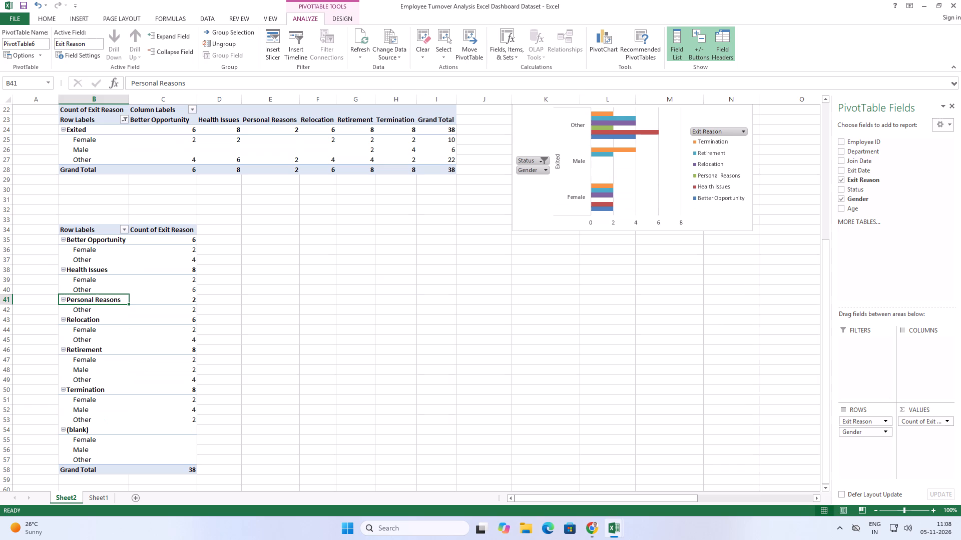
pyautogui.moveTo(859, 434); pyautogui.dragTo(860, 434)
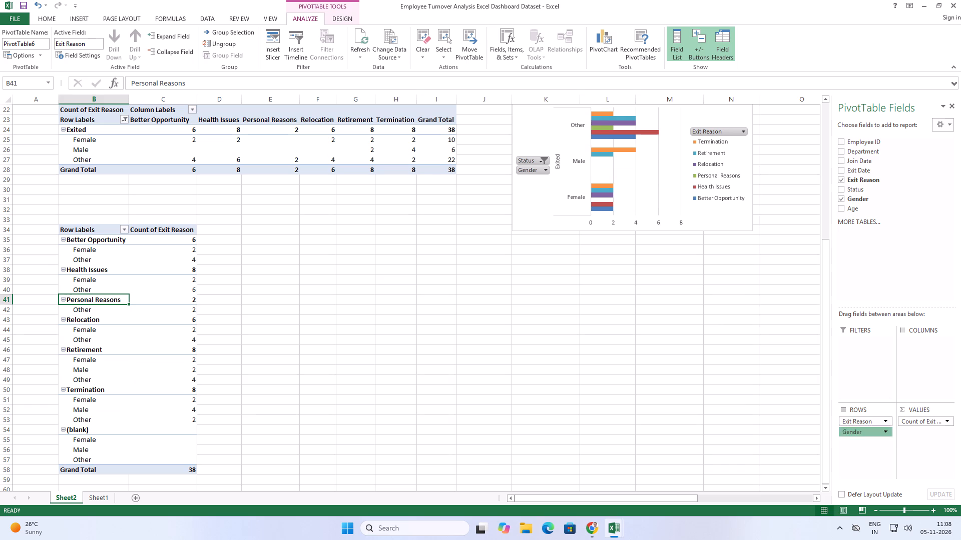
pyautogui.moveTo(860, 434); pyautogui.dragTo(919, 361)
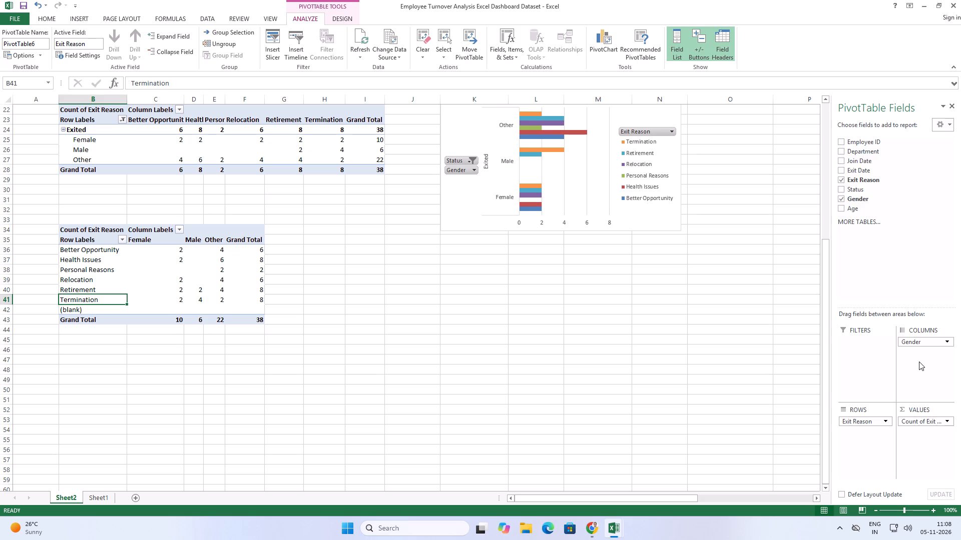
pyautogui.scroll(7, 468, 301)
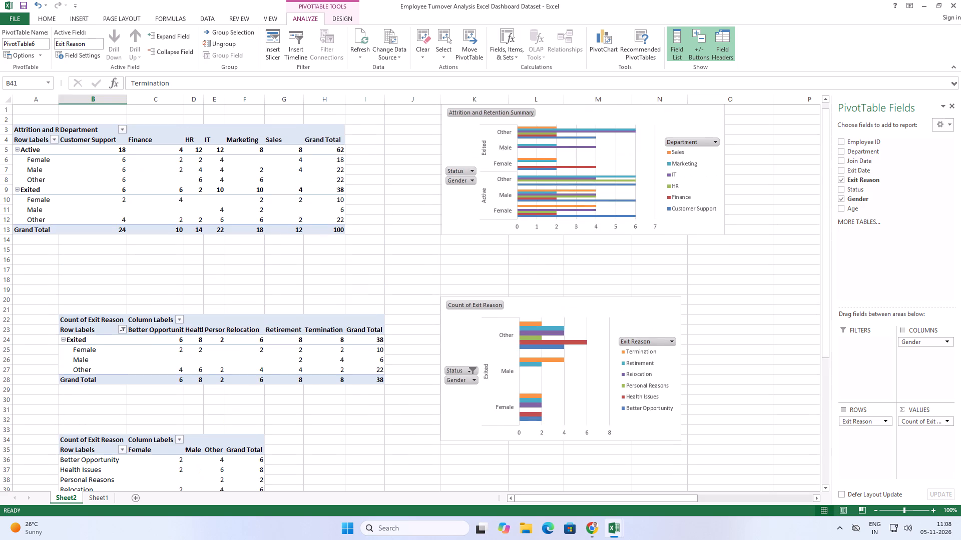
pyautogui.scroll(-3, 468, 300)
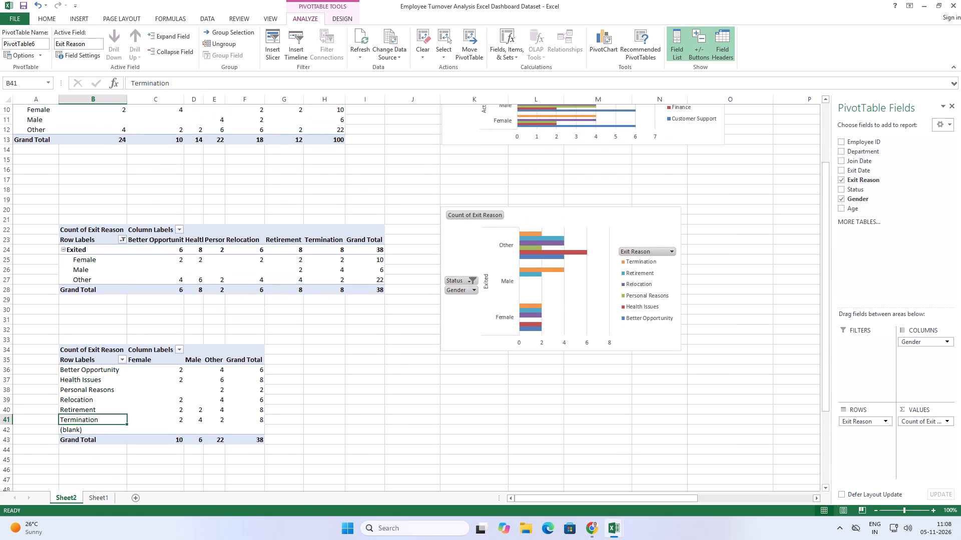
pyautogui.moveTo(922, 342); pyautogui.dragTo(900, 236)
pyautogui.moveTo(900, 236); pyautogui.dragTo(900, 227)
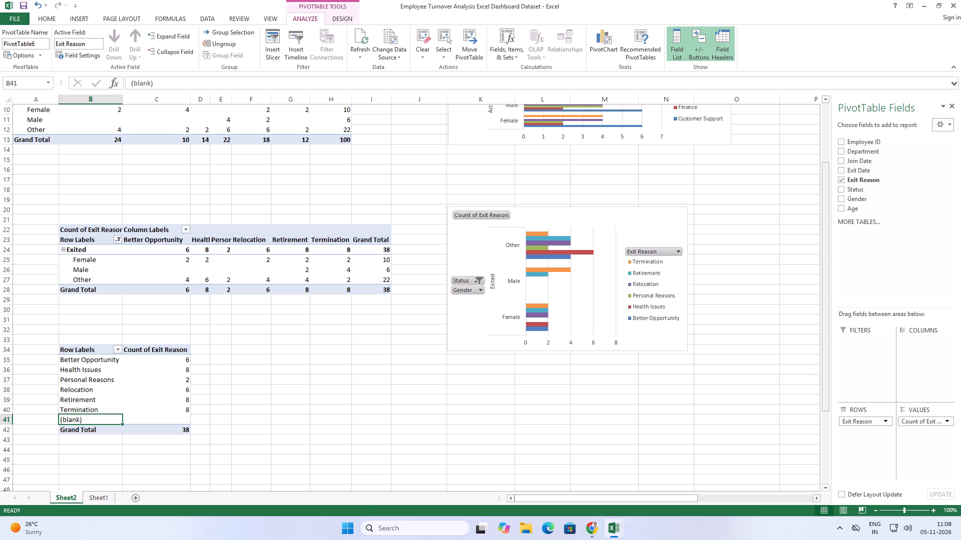
# Rename the new pivot table's value field in C34 as Reason For exit.
pyautogui.click(77, 348)
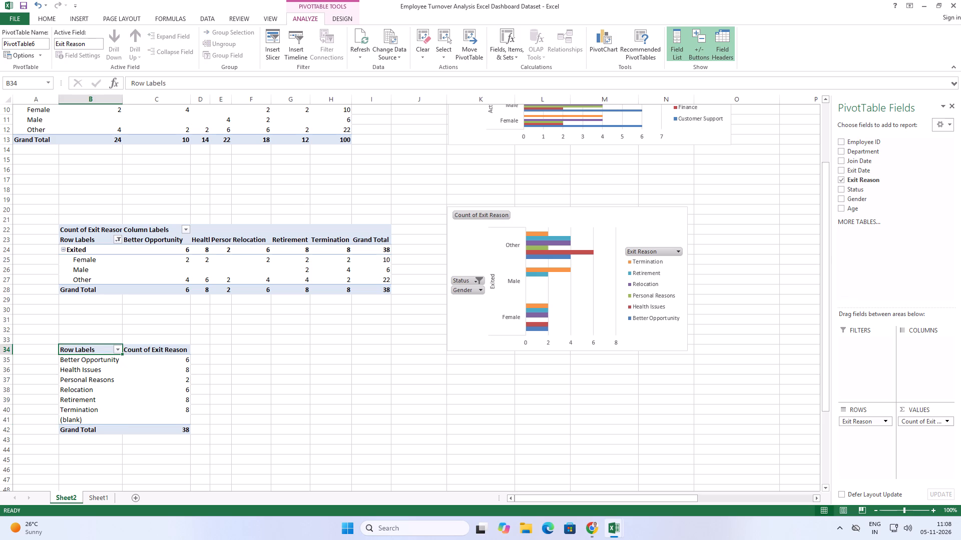
pyautogui.click(147, 350)
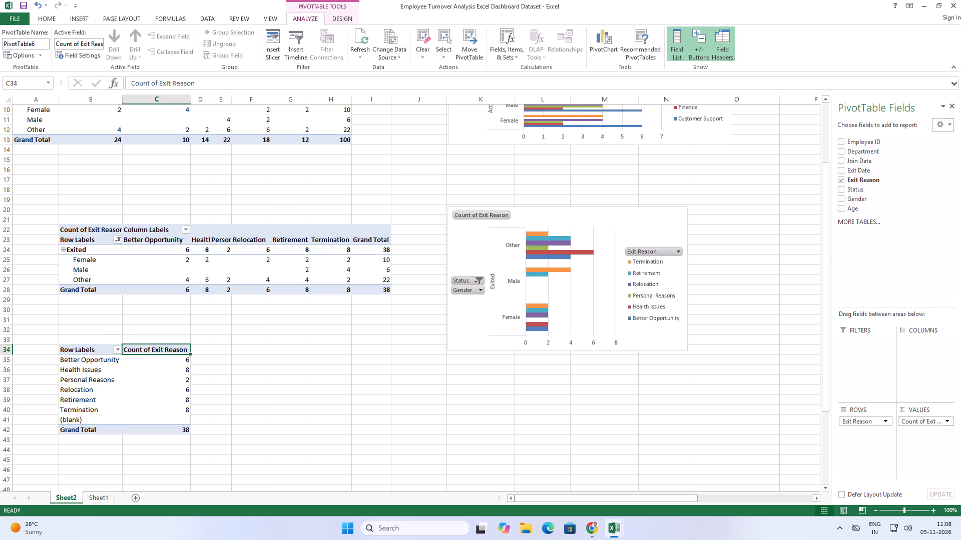
pyautogui.moveTo(200, 79); pyautogui.dragTo(153, 77)
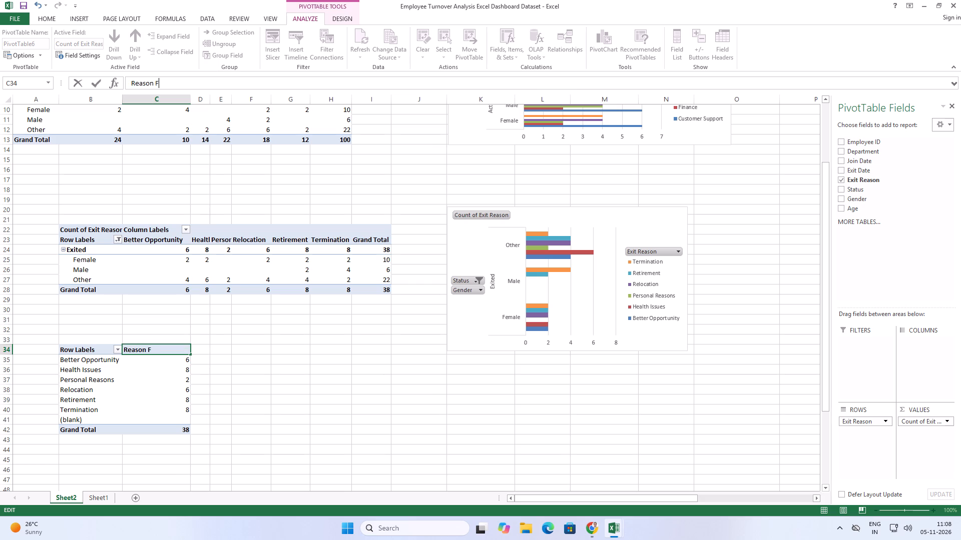
pyautogui.write('exi')
pyautogui.press('y')
pyautogui.press('BackSpace')
pyautogui.press('t')
pyautogui.press('Return')
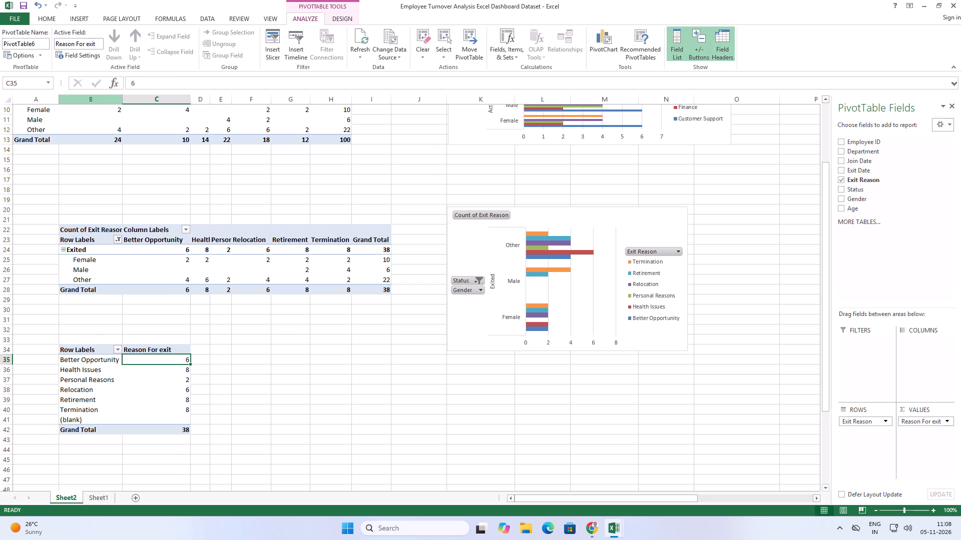
# Start inserting a pie chart from the exit reasons and their counts in B34:C40, leaving out the blank and total rows.
pyautogui.click(90, 350)
pyautogui.doubleClick(90, 350)
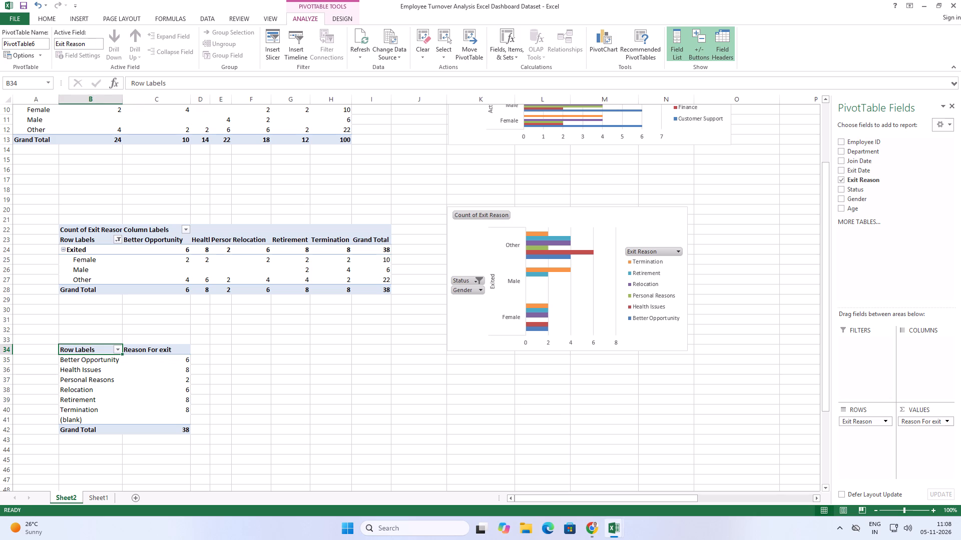
pyautogui.click(216, 381)
pyautogui.moveTo(72, 350); pyautogui.dragTo(73, 350)
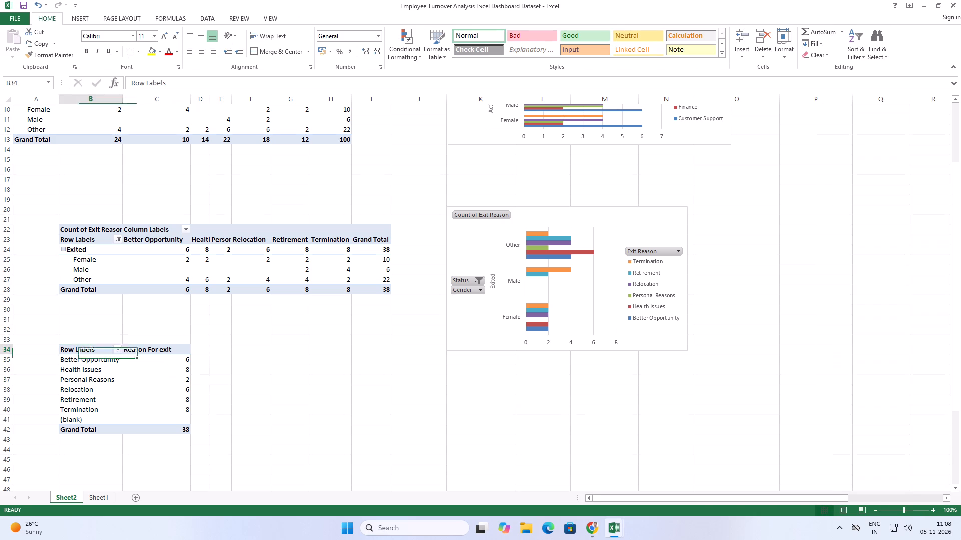
pyautogui.moveTo(73, 350); pyautogui.dragTo(157, 410)
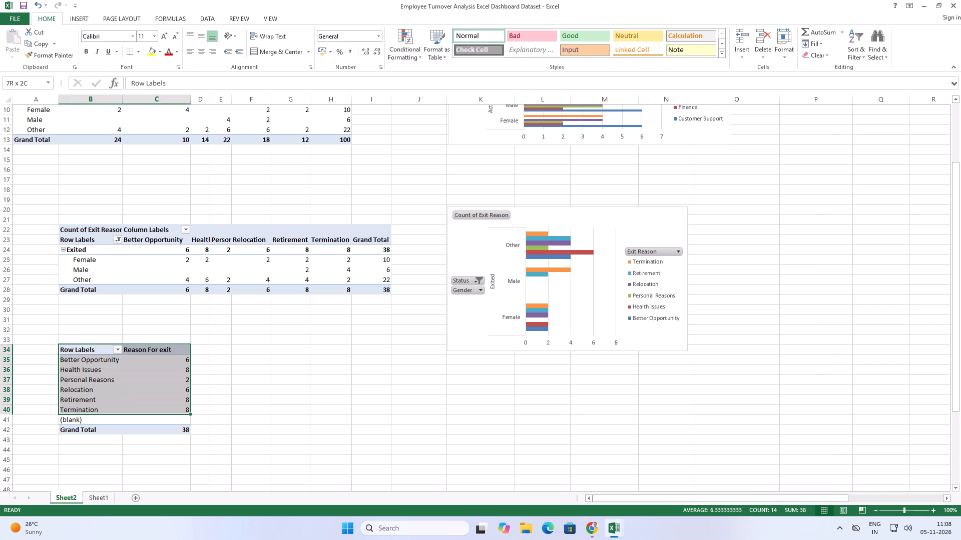
pyautogui.moveTo(157, 410); pyautogui.dragTo(157, 410)
pyautogui.click(83, 19)
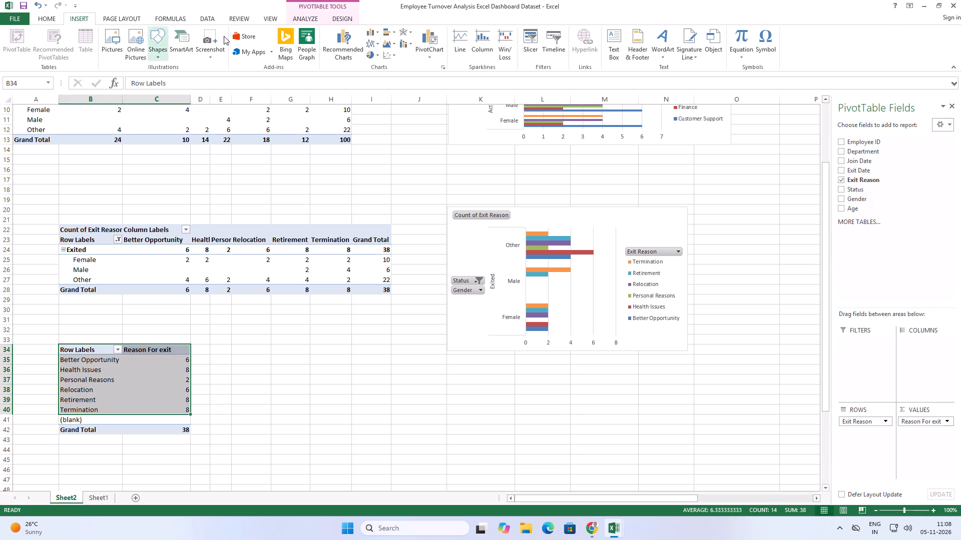
pyautogui.click(371, 60)
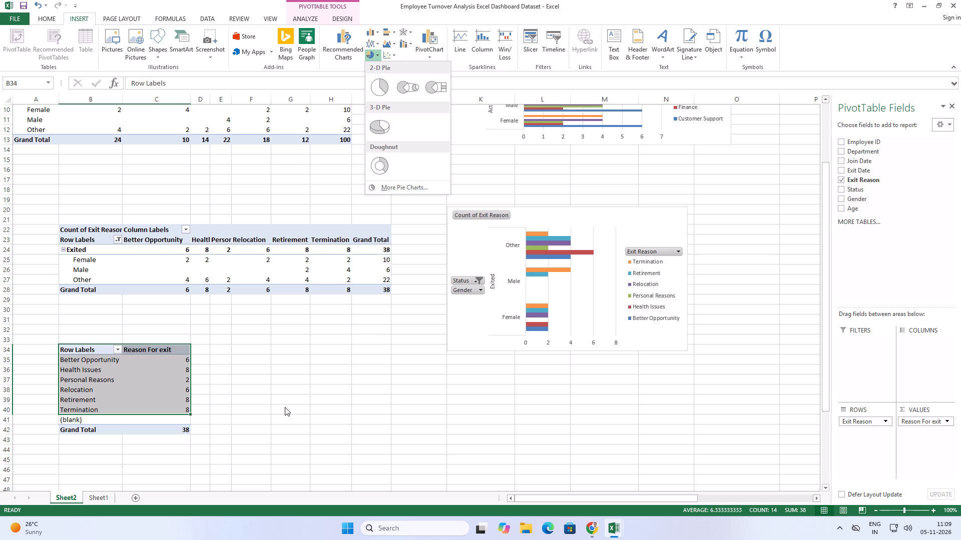
# Select the existing bar chart of exit reasons by status and gender instead of inserting the pie chart.
pyautogui.click(468, 237)
pyautogui.click(468, 237)
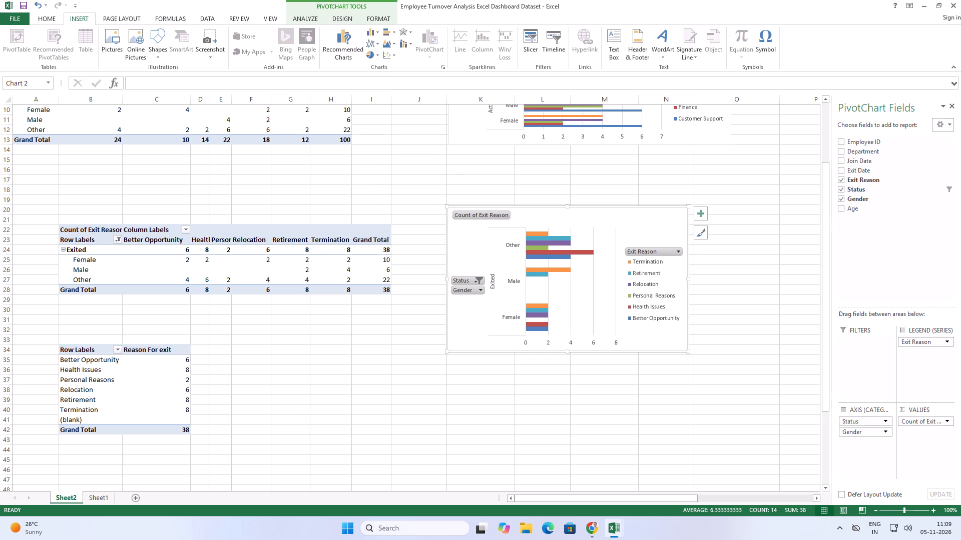
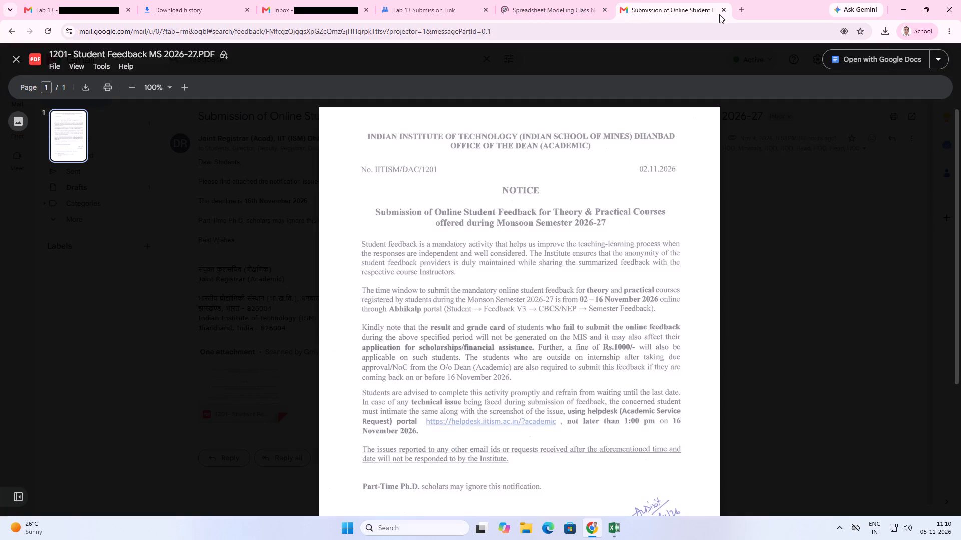
pyautogui.click(723, 11)
pyautogui.click(361, 227)
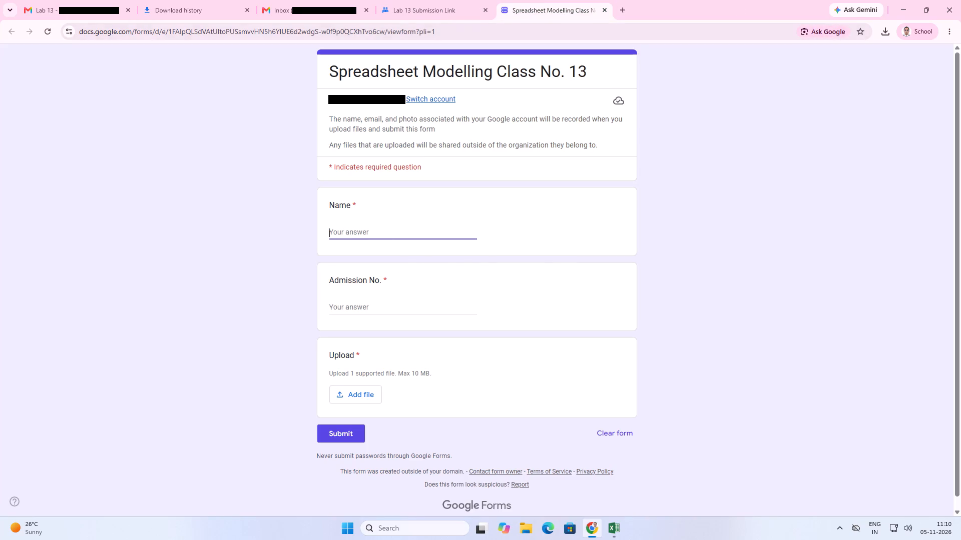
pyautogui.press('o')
pyautogui.press('BackSpace')
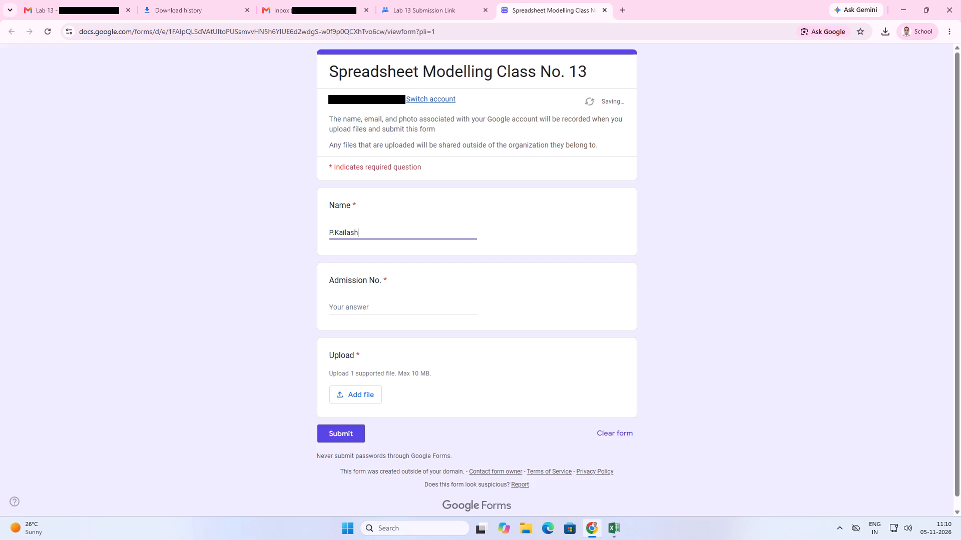
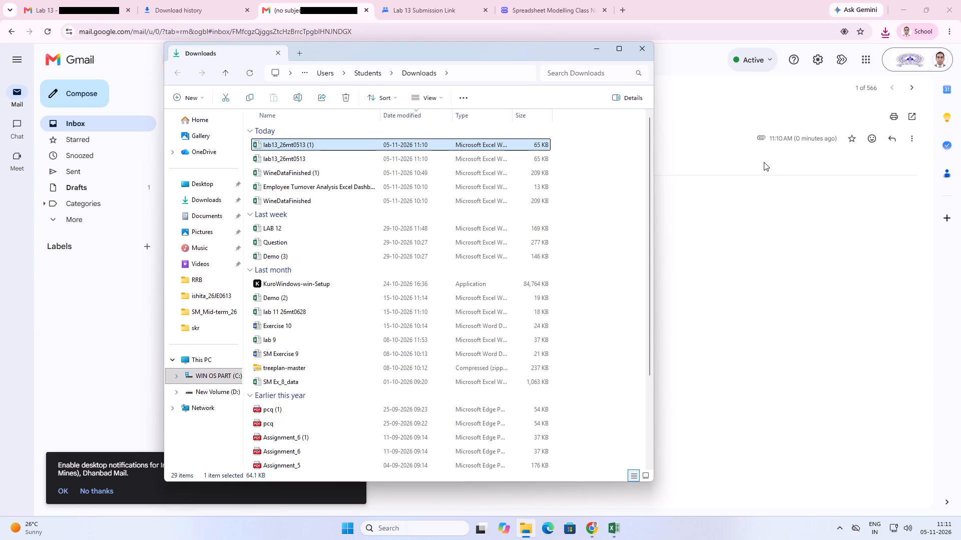
pyautogui.press('F2')
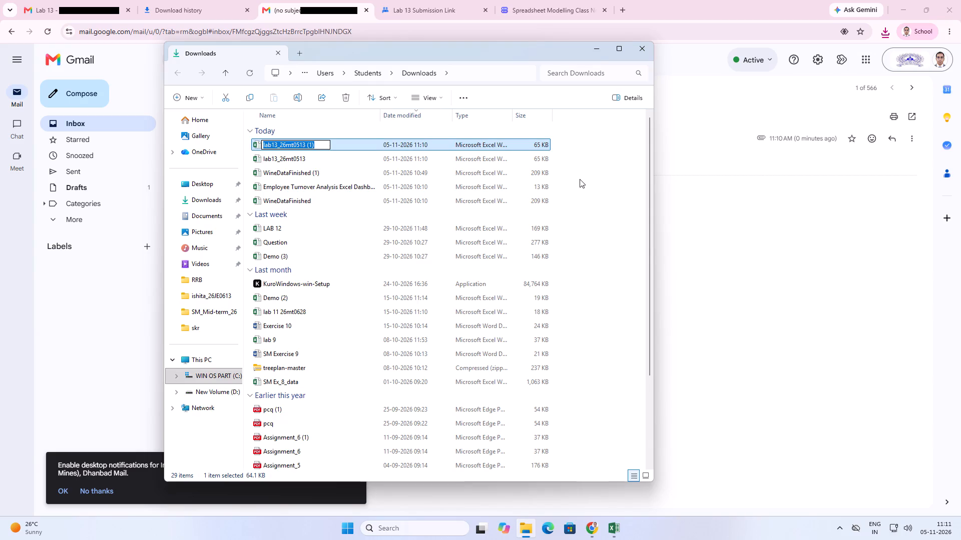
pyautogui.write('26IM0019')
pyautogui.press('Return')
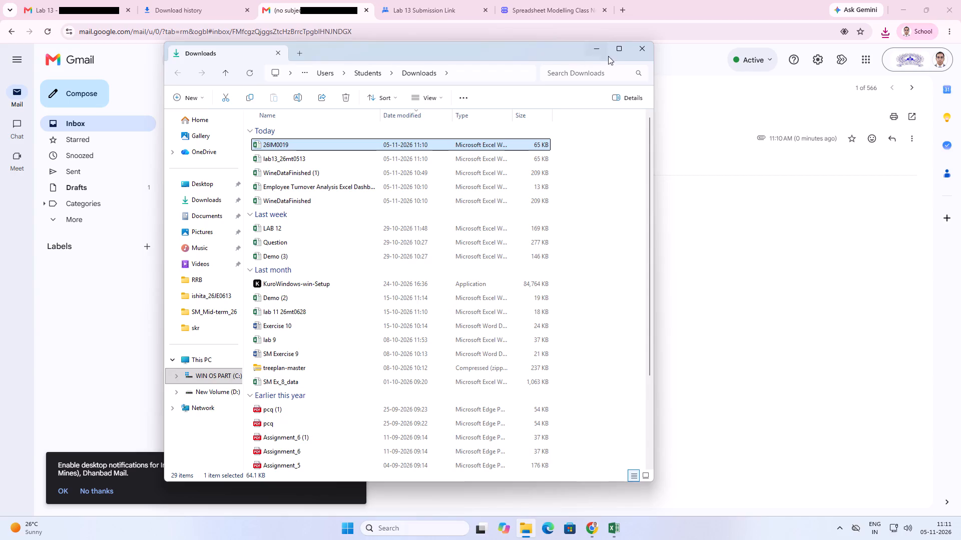
pyautogui.click(596, 53)
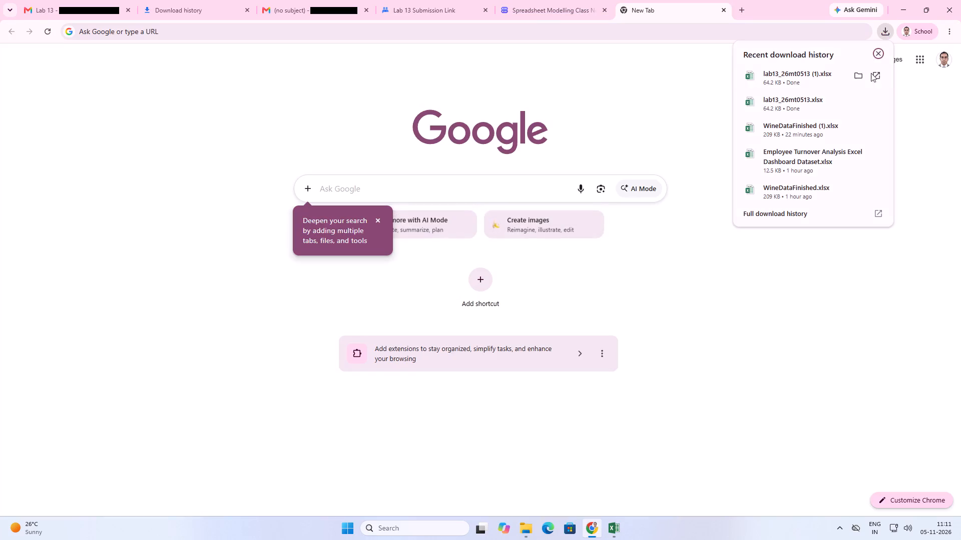
pyautogui.click(855, 76)
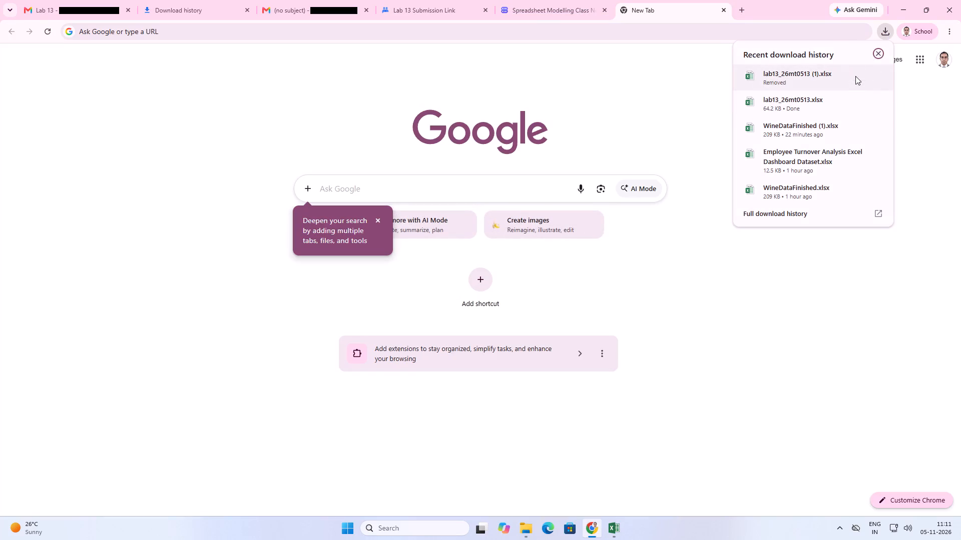
pyautogui.click(858, 102)
pyautogui.click(299, 142)
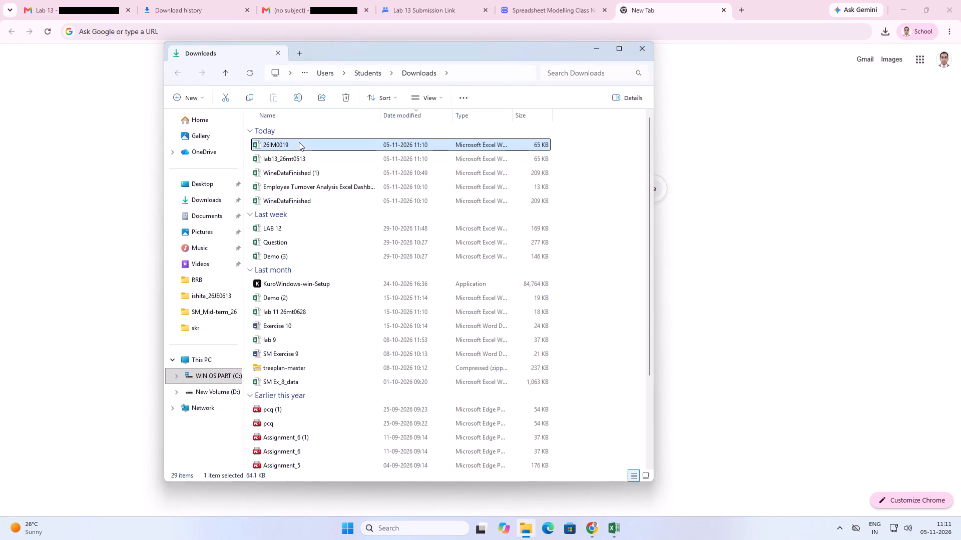
pyautogui.hotkey('ctrl', 'c')
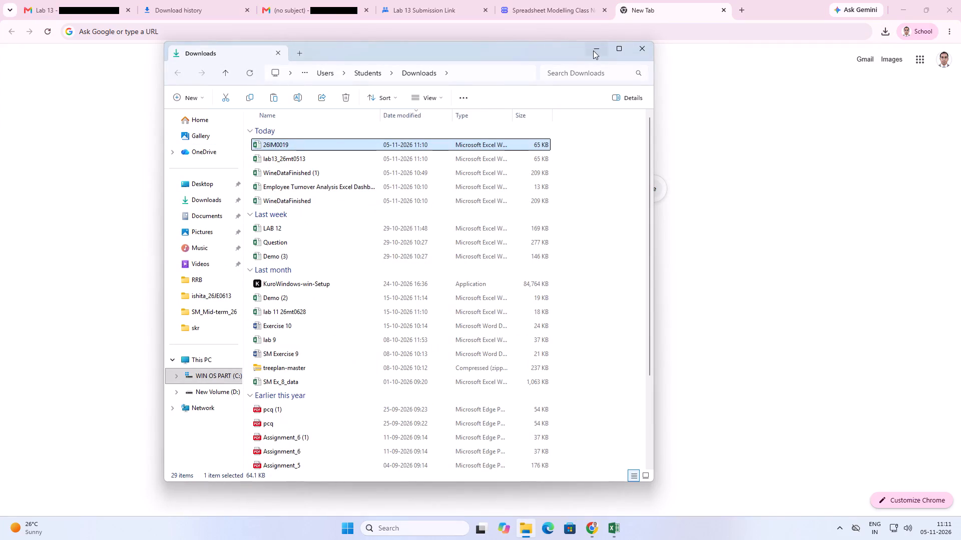
pyautogui.click(593, 50)
pyautogui.click(529, 0)
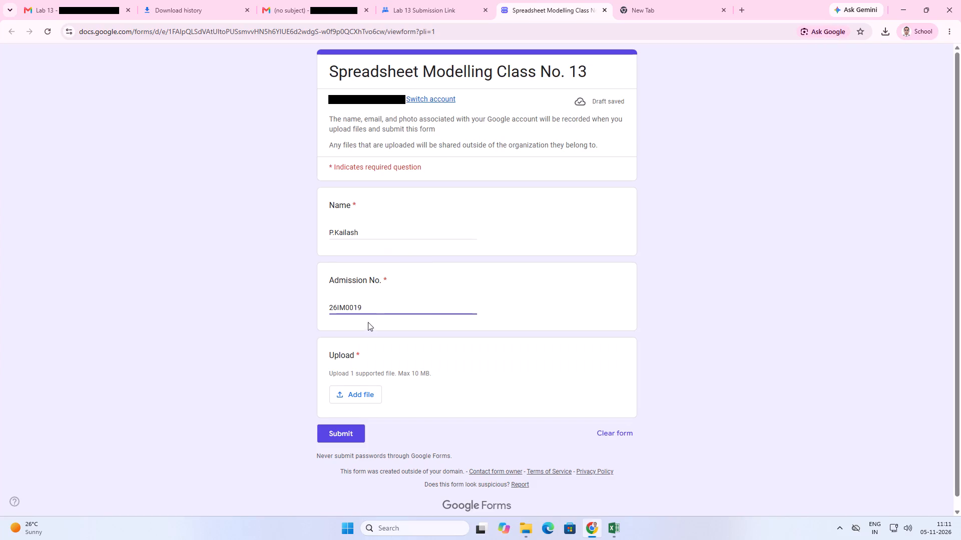
# Upload the Excel workbook named after the admission number from the Downloads folder to the Spreadsheet Modelling Class No. 13 form.
pyautogui.click(352, 390)
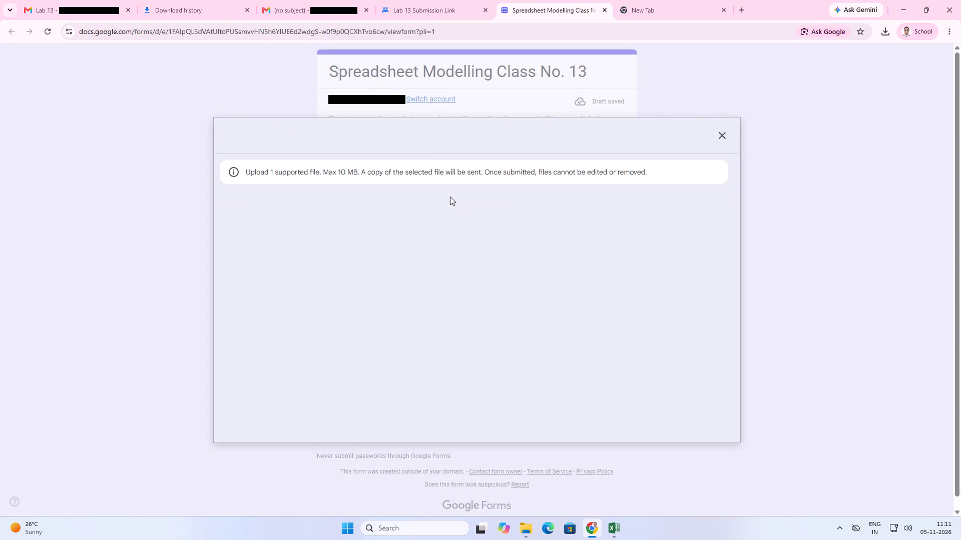
pyautogui.click(473, 352)
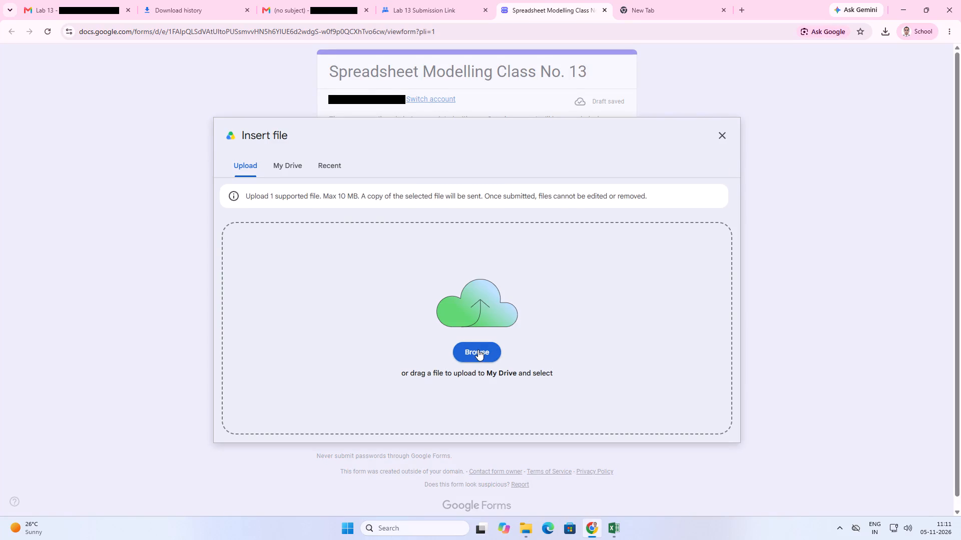
pyautogui.click(468, 353)
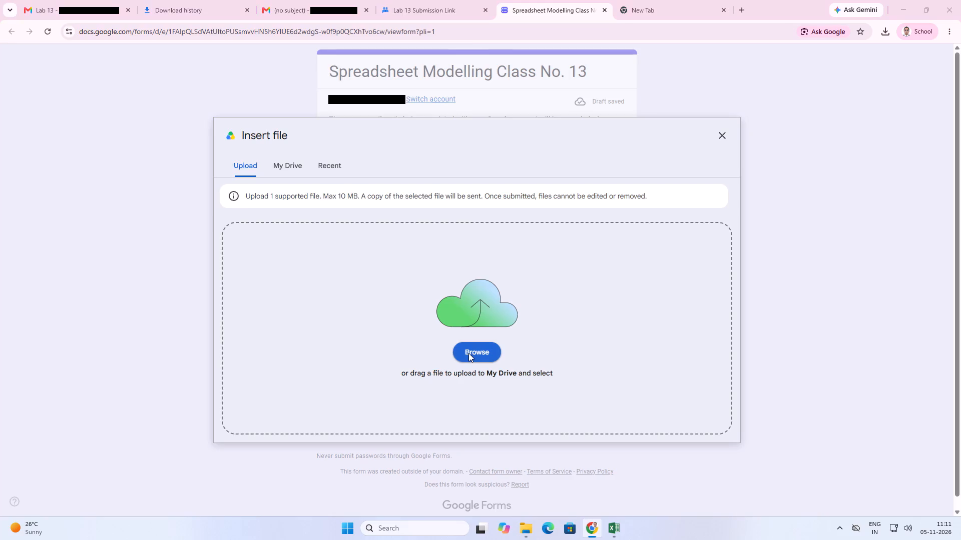
pyautogui.hotkey('ctrl', 'v')
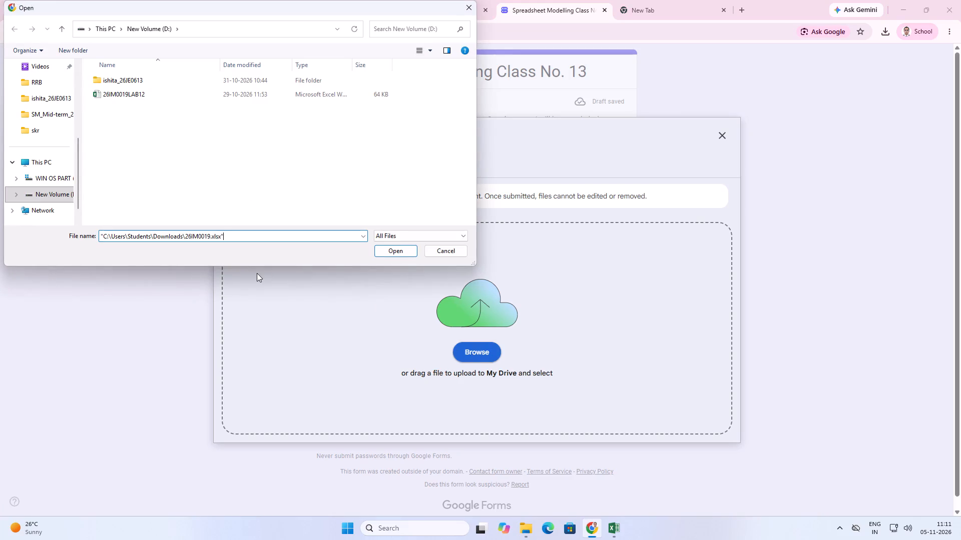
pyautogui.press('Return')
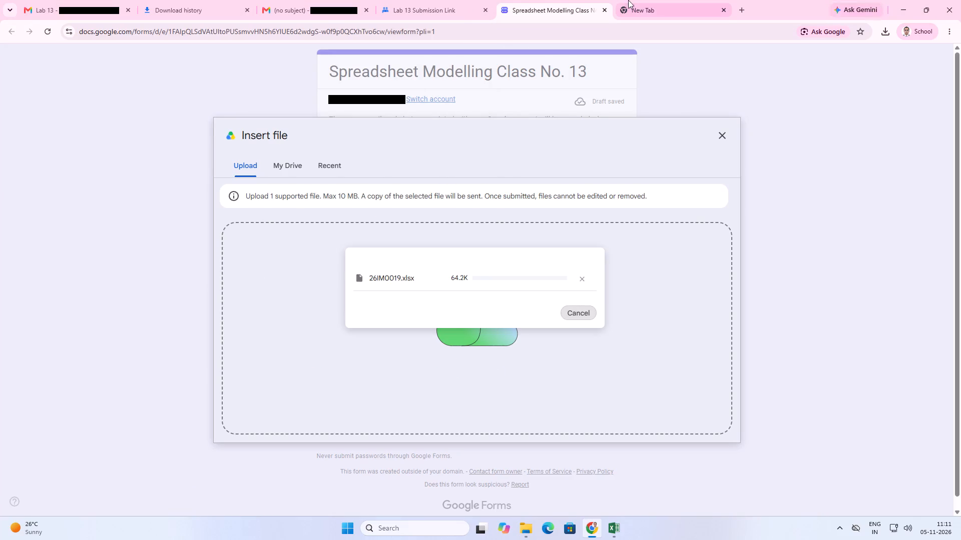
# Show the remaining downloaded lab13 workbook in its Downloads folder from the recent download history.
pyautogui.click(683, 0)
pyautogui.click(882, 36)
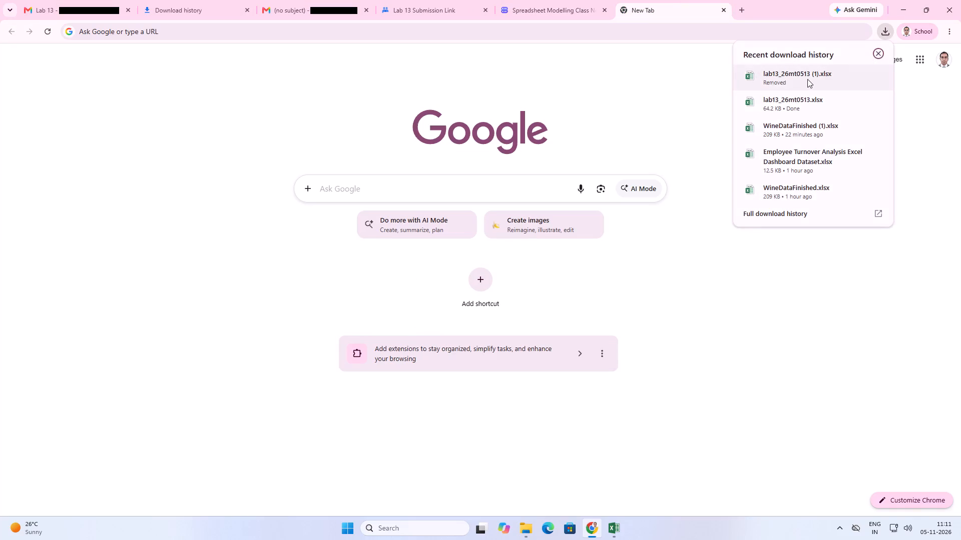
pyautogui.click(858, 100)
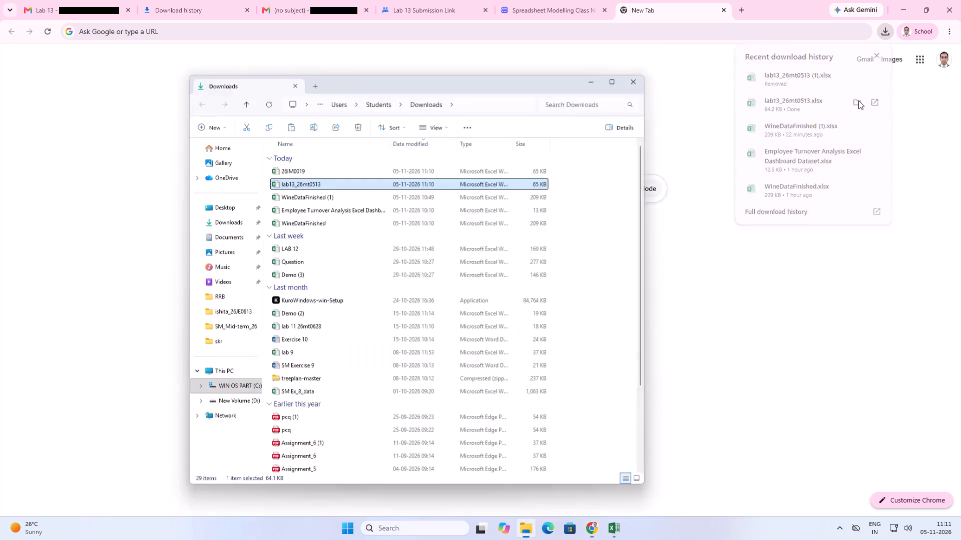
# Open the workbook named after the admission number from the Downloads folder to check its dashboard charts.
pyautogui.doubleClick(341, 145)
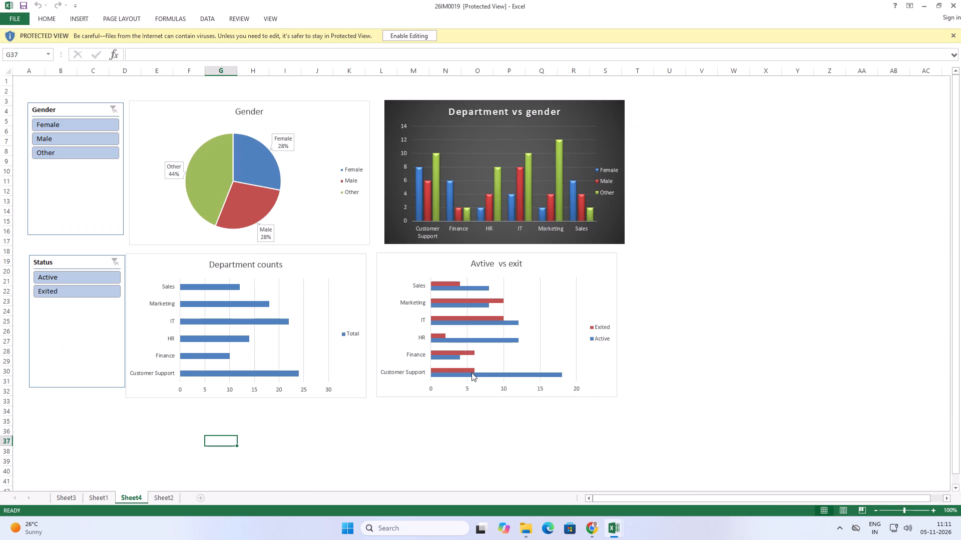
# Return to the Spreadsheet Modelling Class No. 13 form in Chrome and submit it with the uploaded workbook.
pyautogui.click(595, 526)
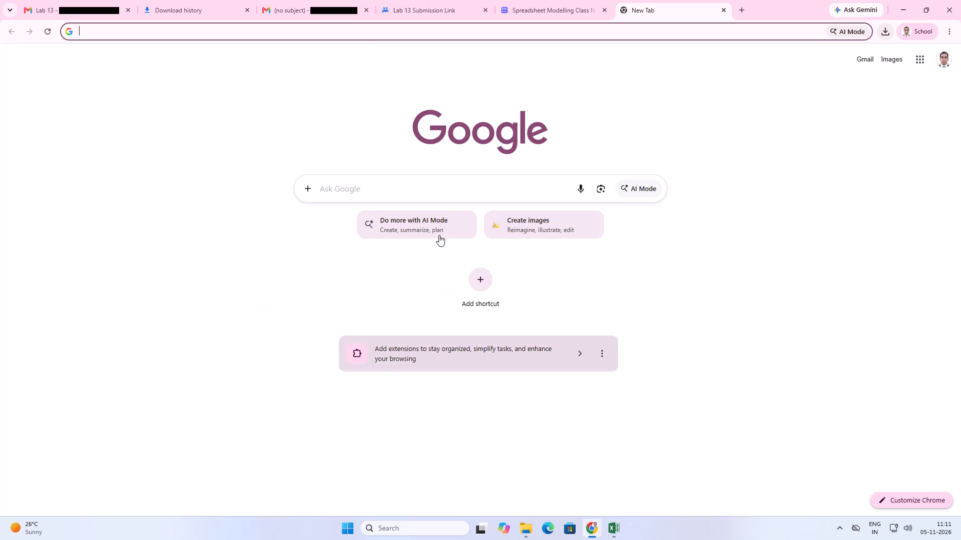
pyautogui.click(478, 0)
pyautogui.click(508, 0)
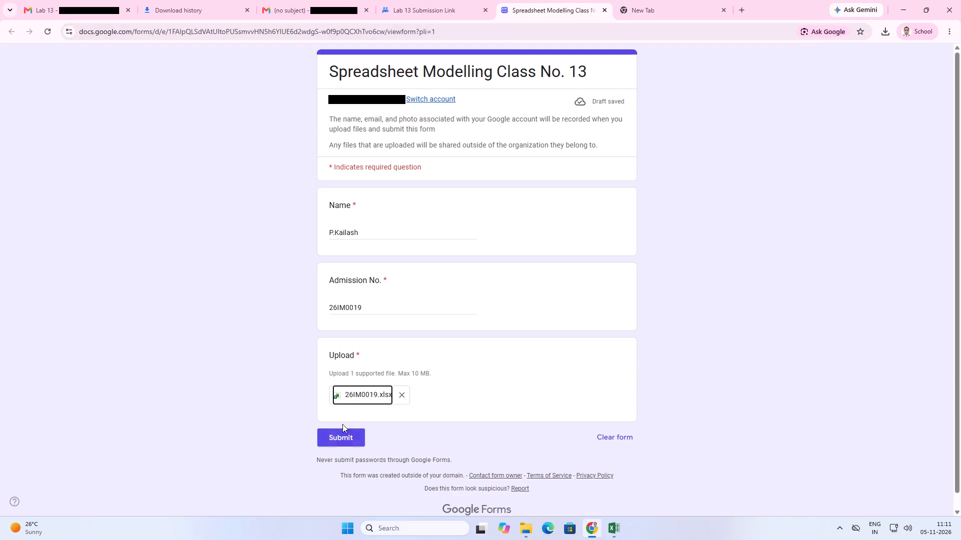
pyautogui.click(342, 433)
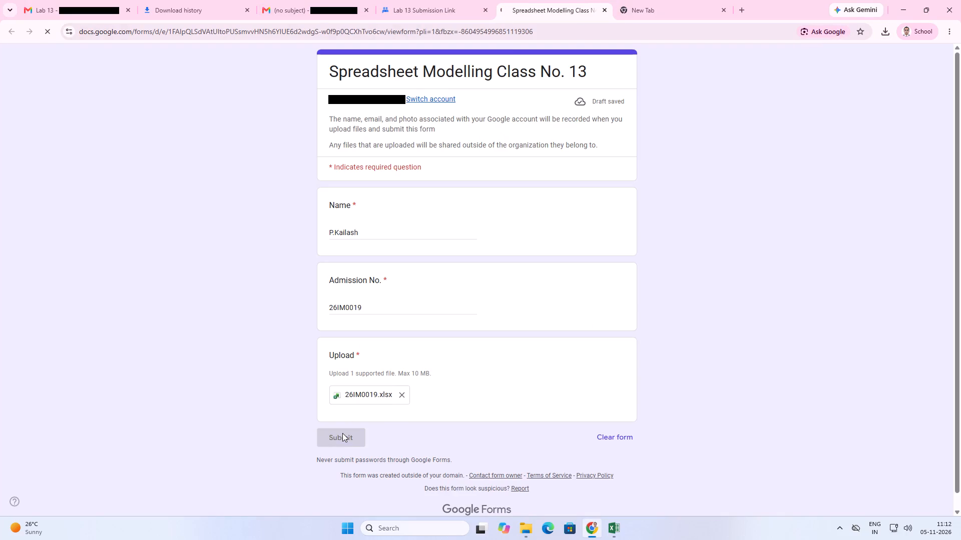
# Return to the no-subject Gmail conversation with the forwarded lab13 workbook.
pyautogui.click(342, 0)
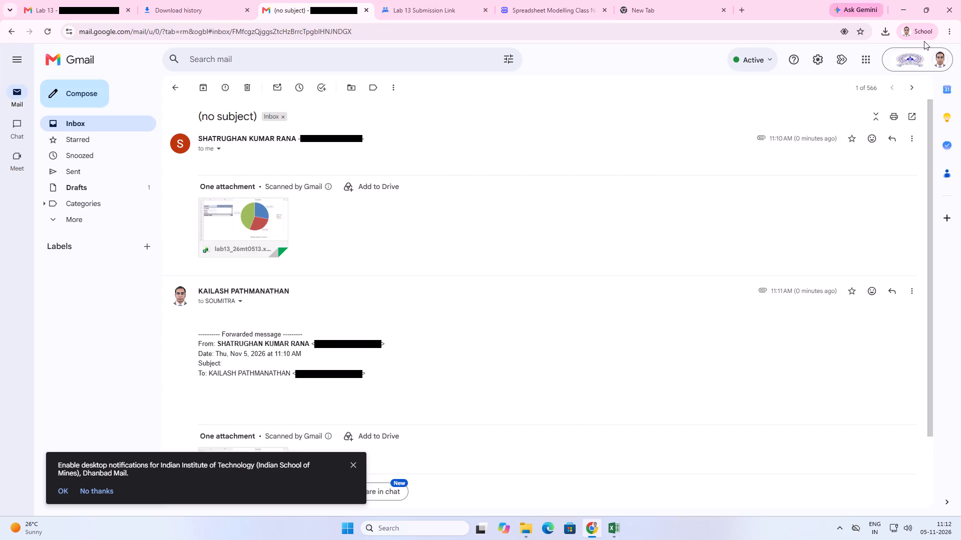
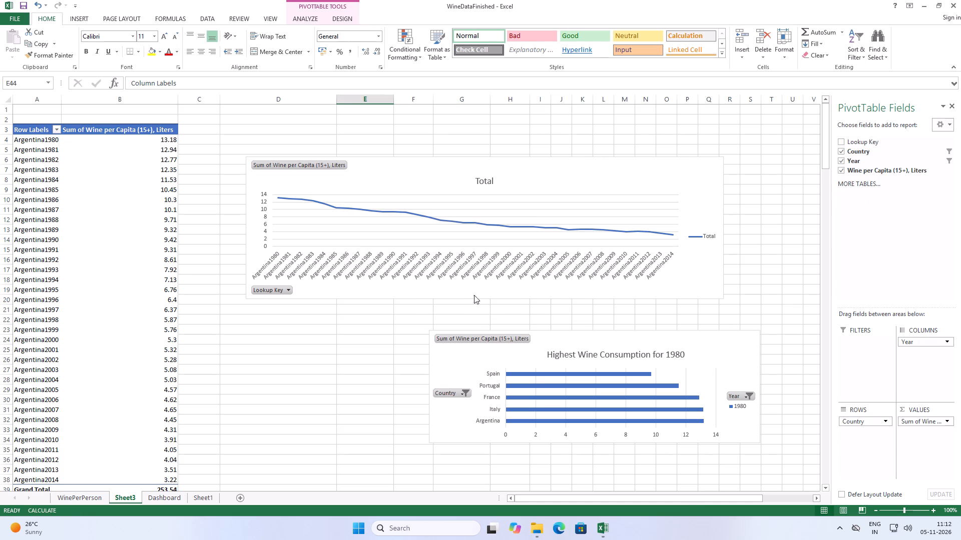
# Shut down the computer.
pyautogui.click(656, 492)
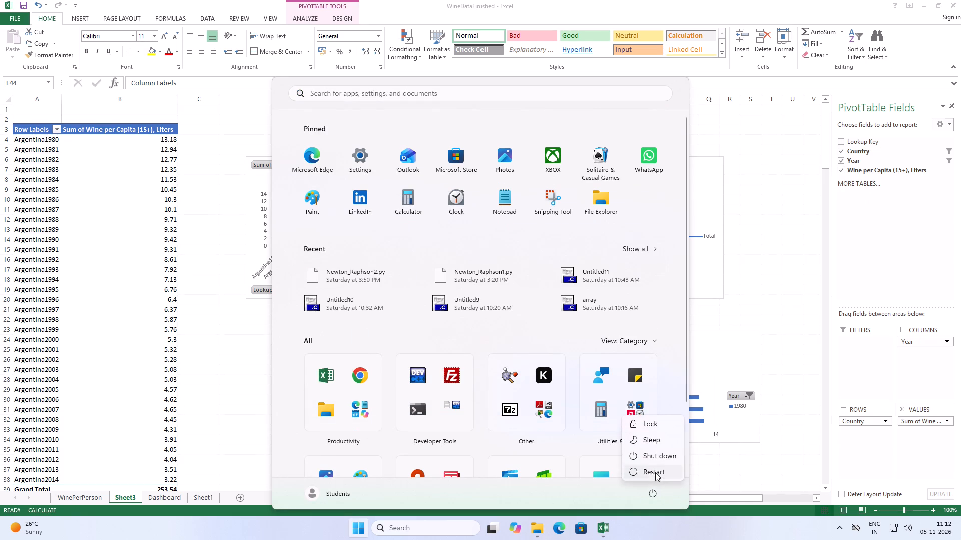
pyautogui.click(655, 458)
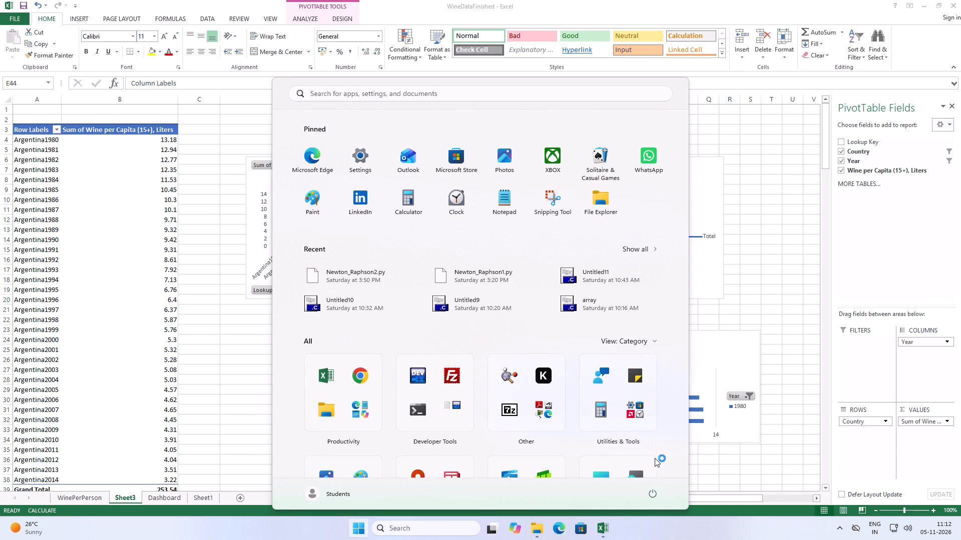